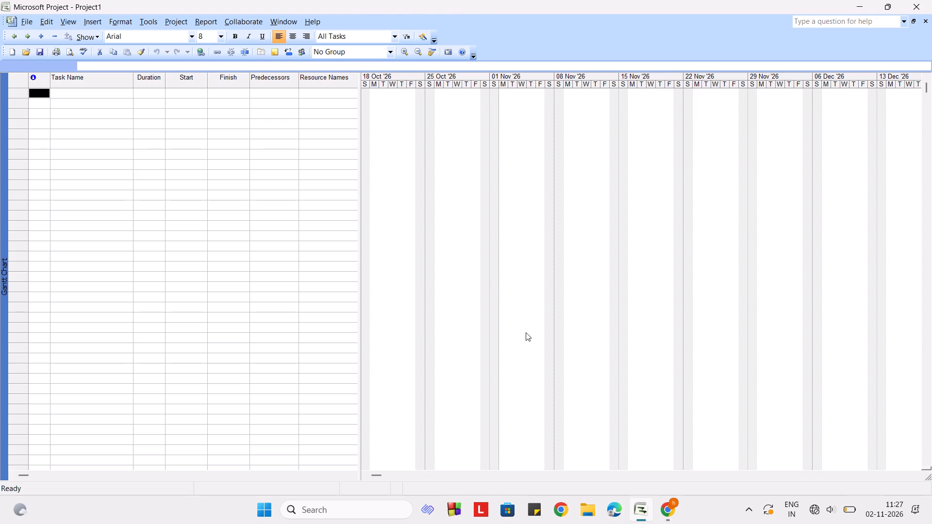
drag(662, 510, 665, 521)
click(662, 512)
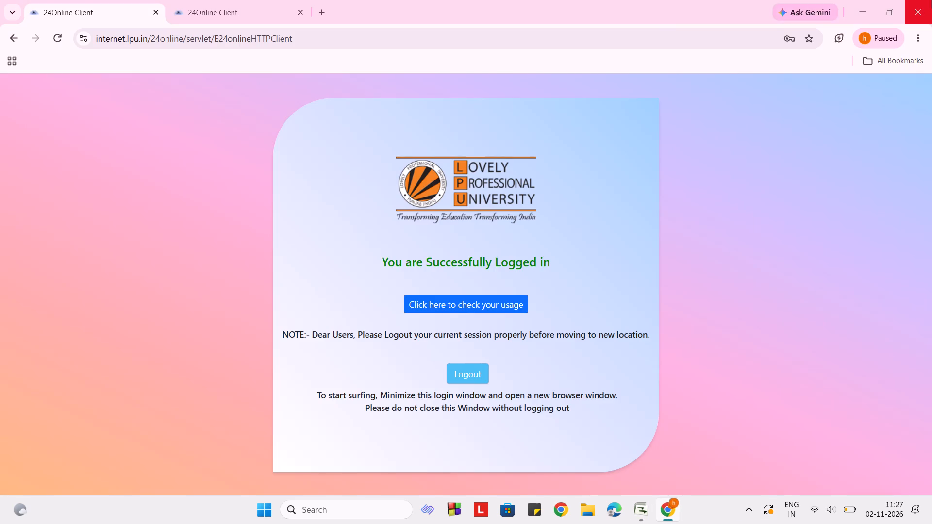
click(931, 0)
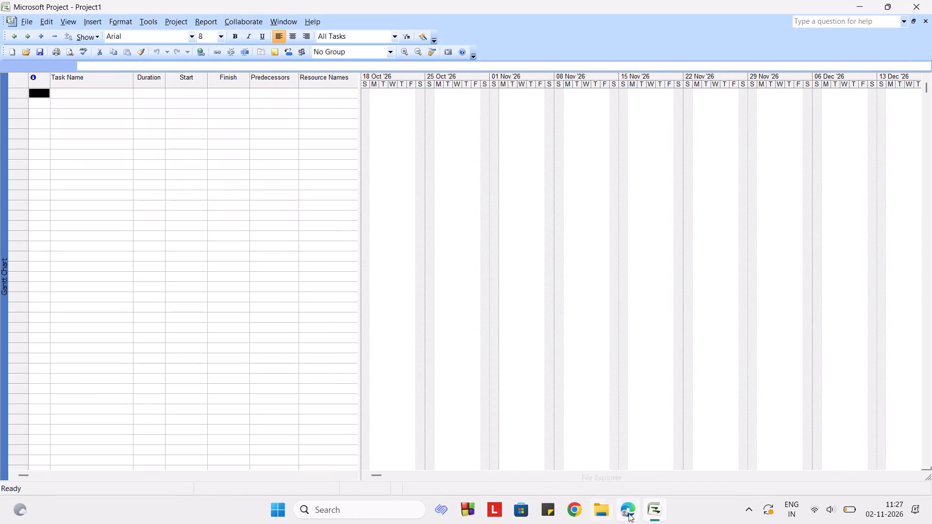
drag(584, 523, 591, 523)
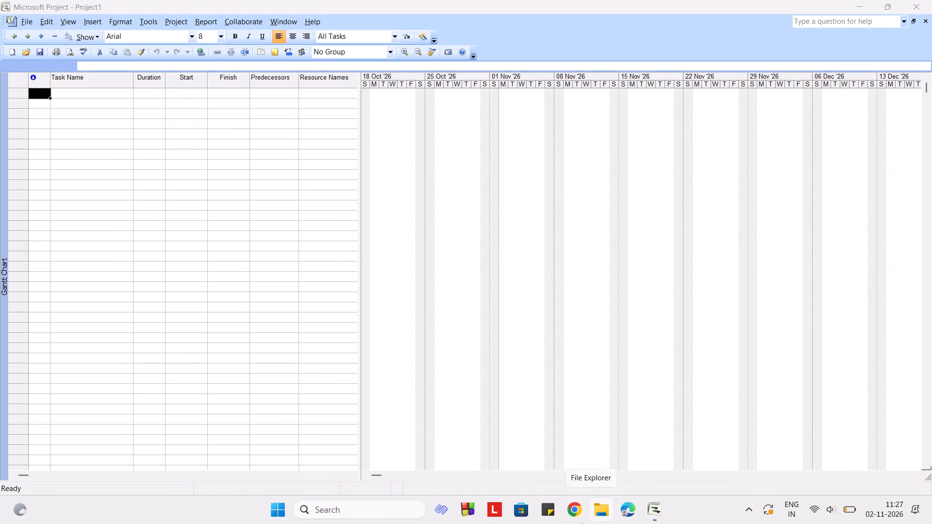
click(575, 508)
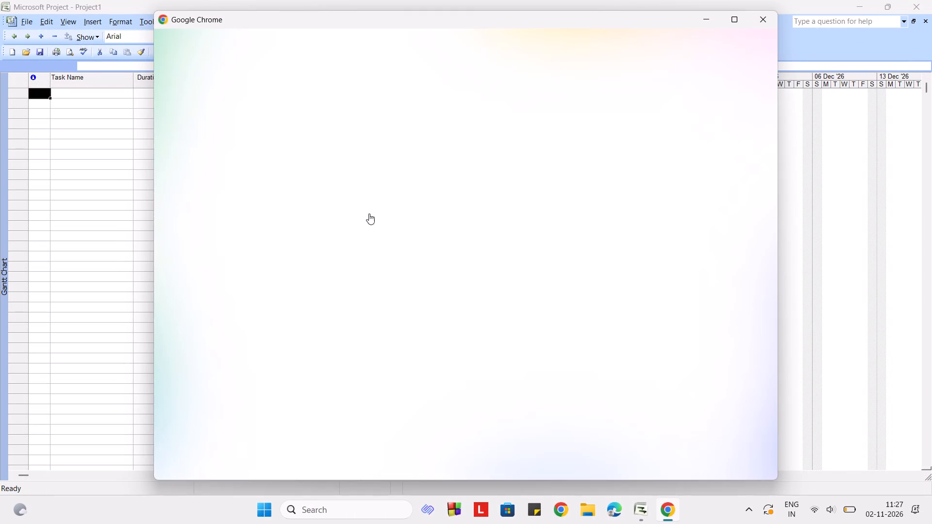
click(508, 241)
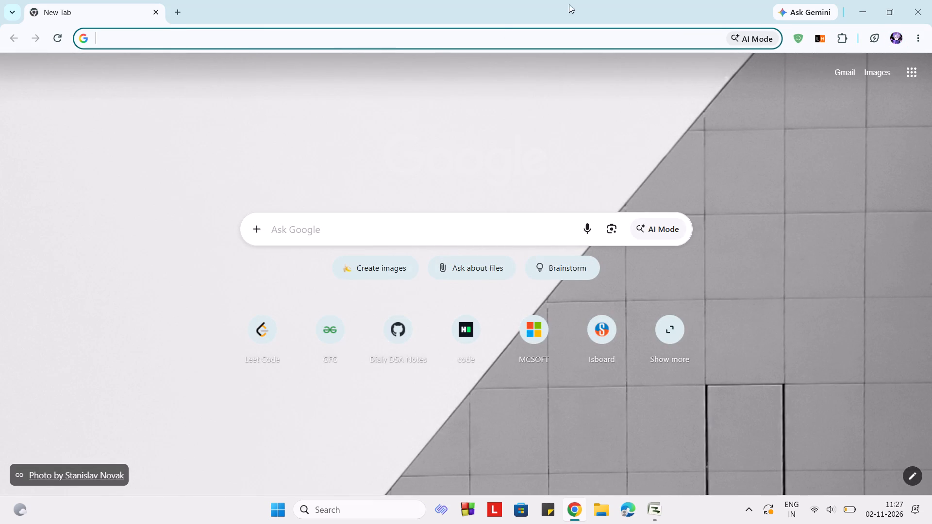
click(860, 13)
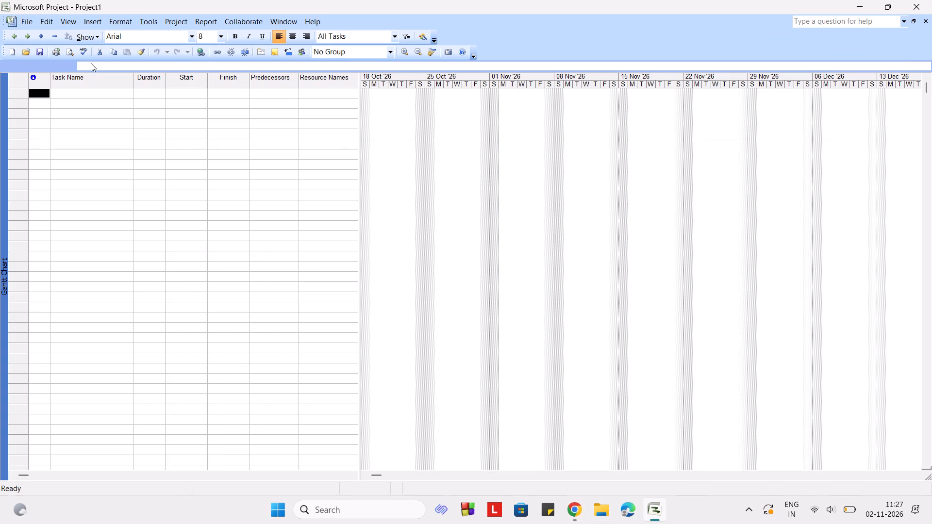
Enter tasks A, B, C and D as task names in the first four rows of the Gantt table.
click(80, 91)
key(shift+a)
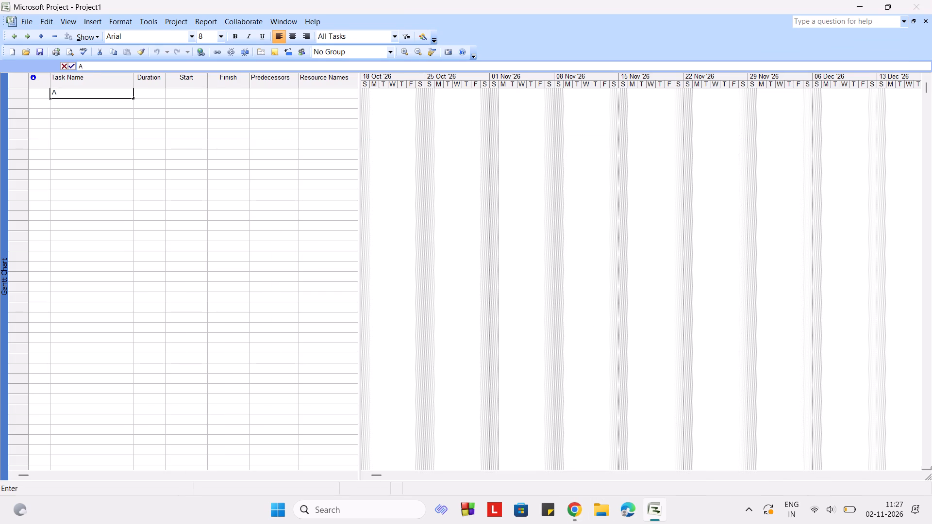
key(Down)
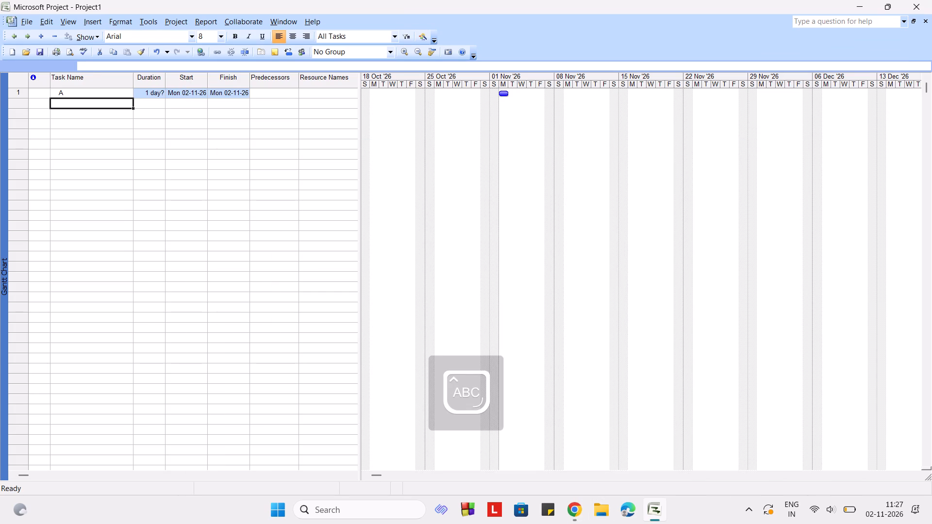
key(shift+b)
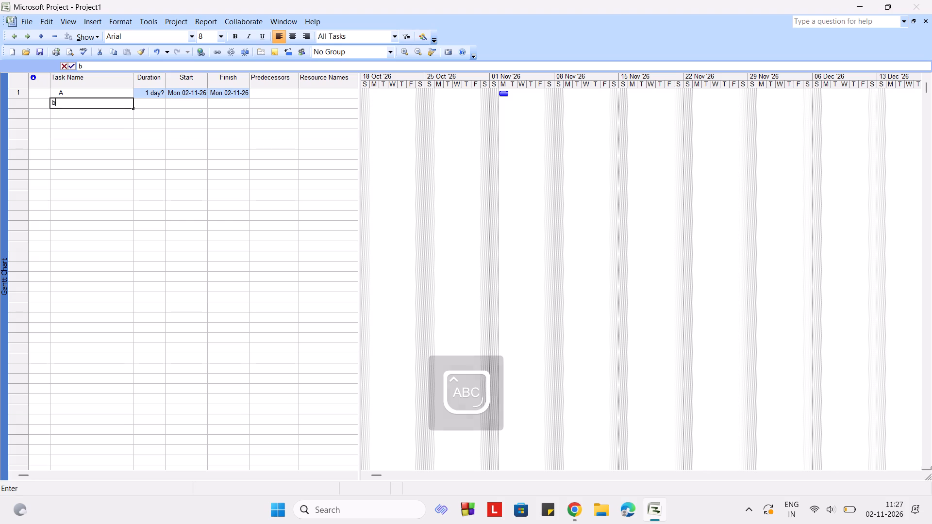
key(BackSpace)
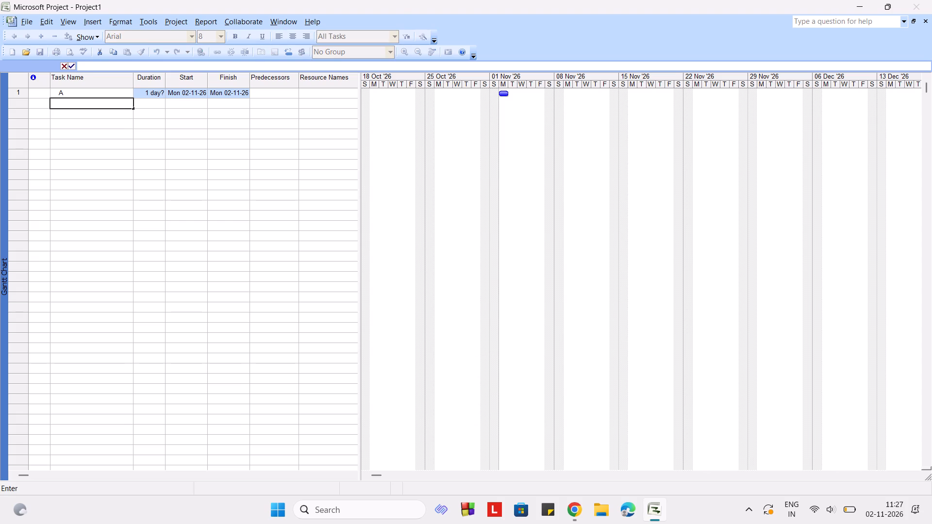
key(b)
key(Down)
key(c)
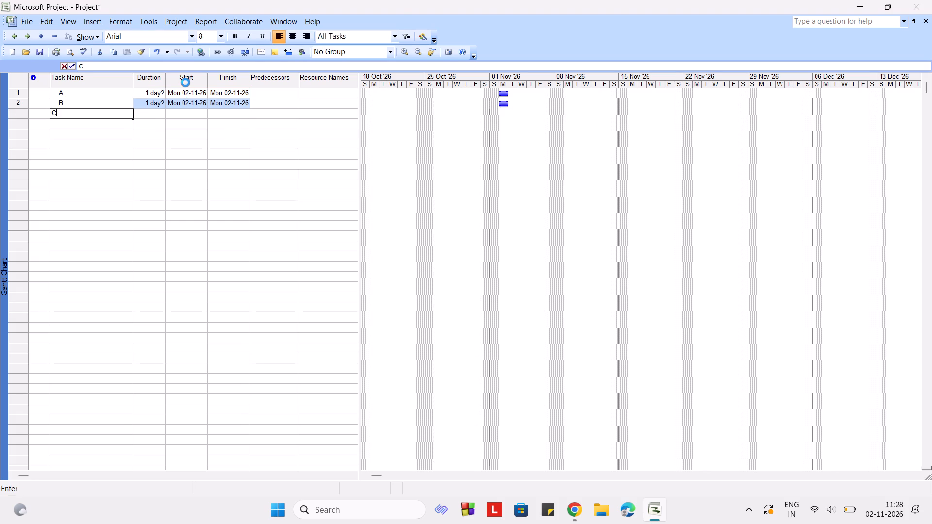
key(Down)
key(d)
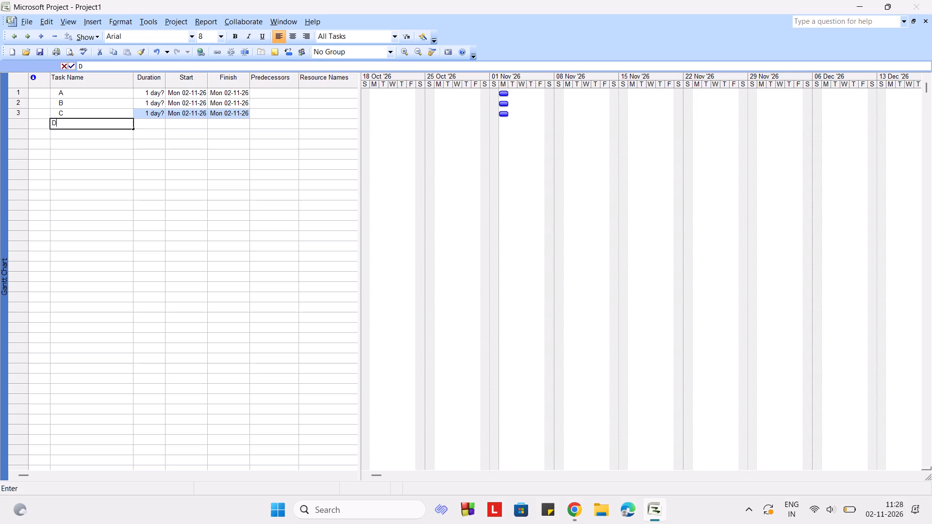
key(Down)
Add tasks E, F, G and H as task names in rows 5 to 8.
key(e)
key(Down)
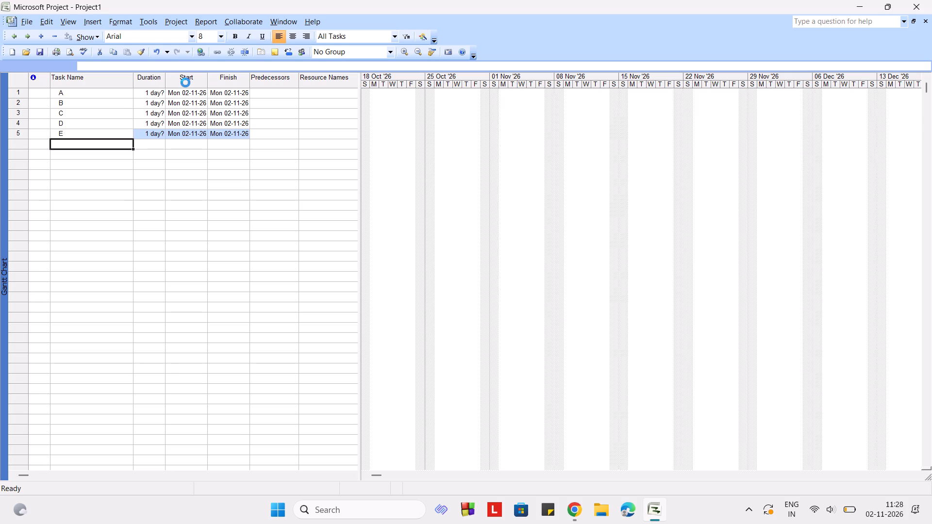
key(f)
key(Down)
key(g)
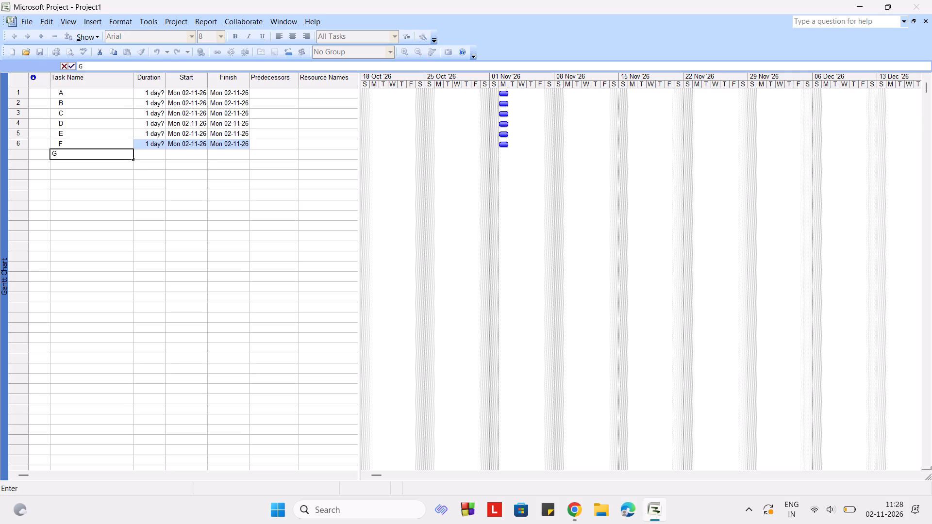
key(Down)
key(h)
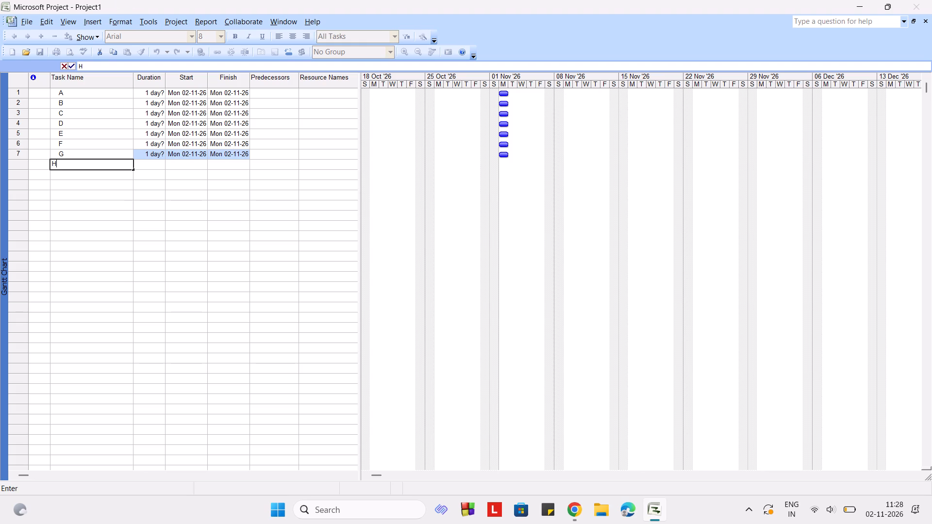
Set task 1 as the predecessor of tasks C, D and E.
click(265, 100)
click(272, 120)
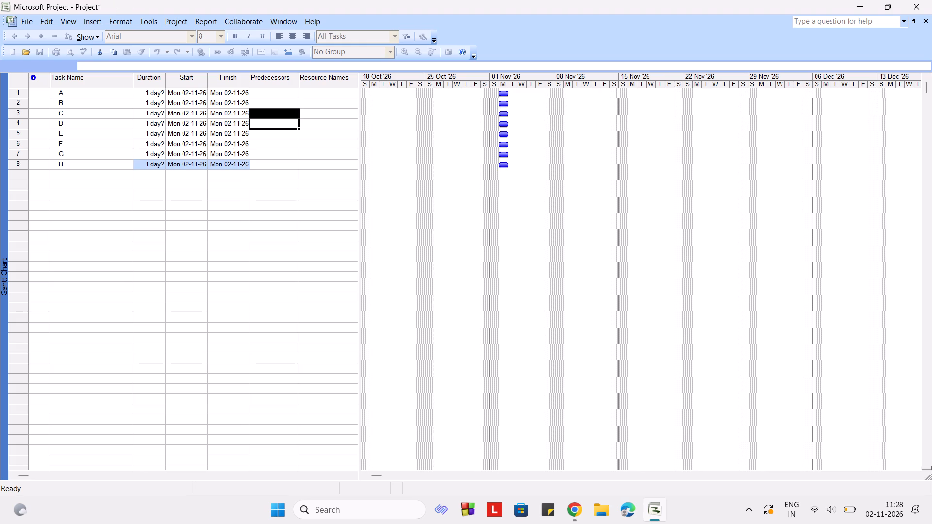
click(274, 110)
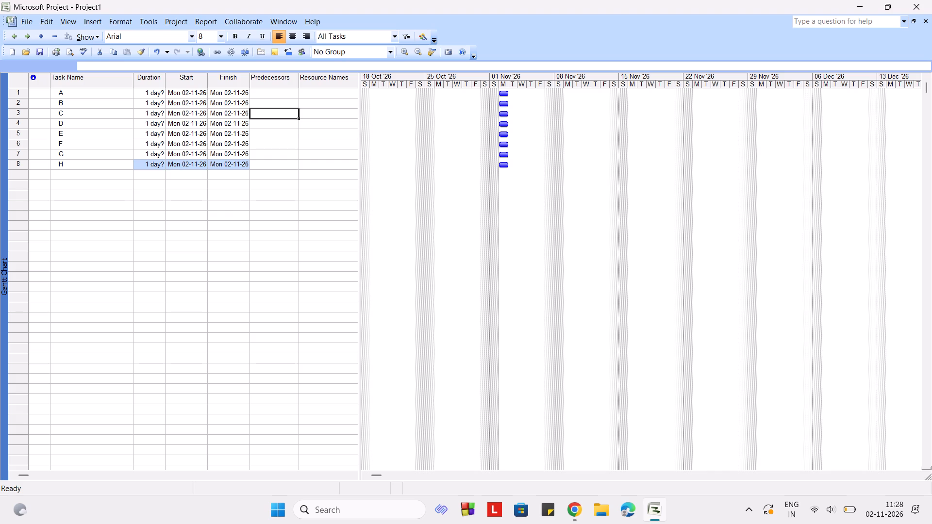
key(1)
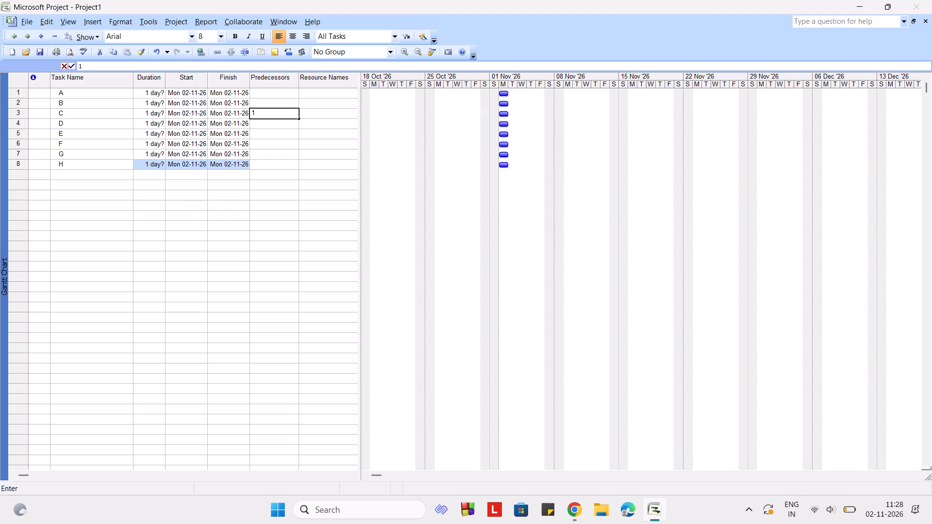
click(274, 127)
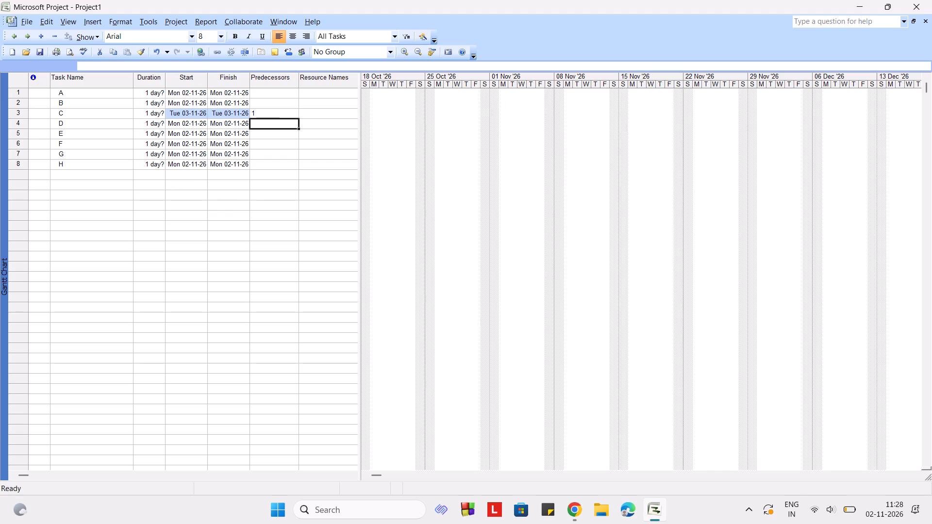
key(1)
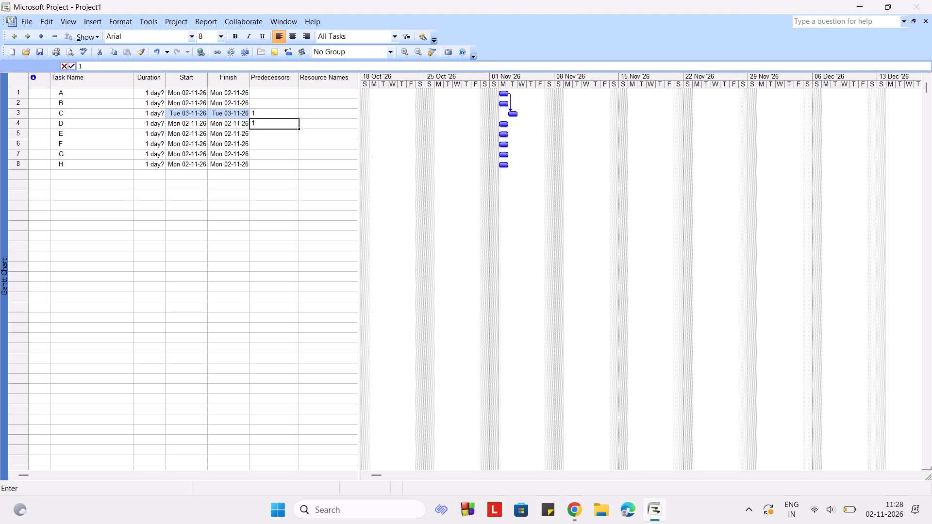
click(260, 135)
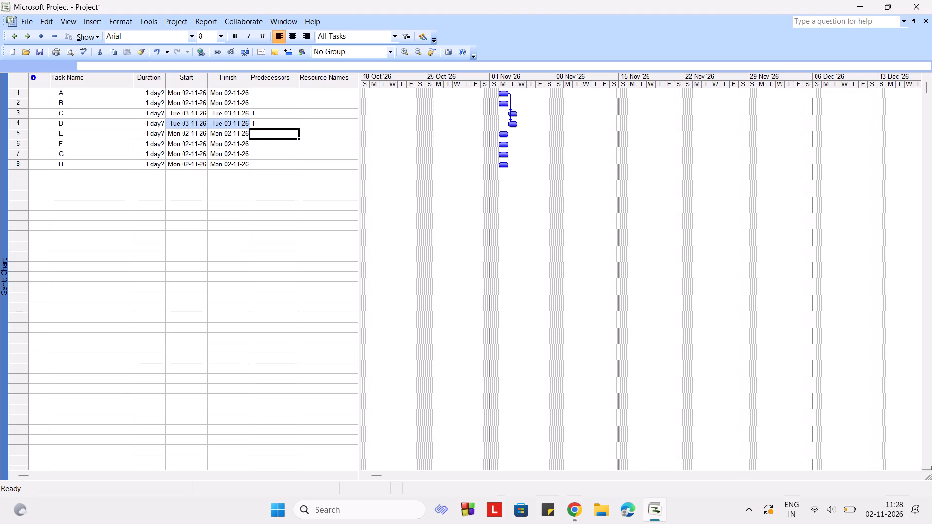
key(1)
Set the predecessors of task F to 2,3, of task G to 4, and of task H to 5,6,7.
click(263, 146)
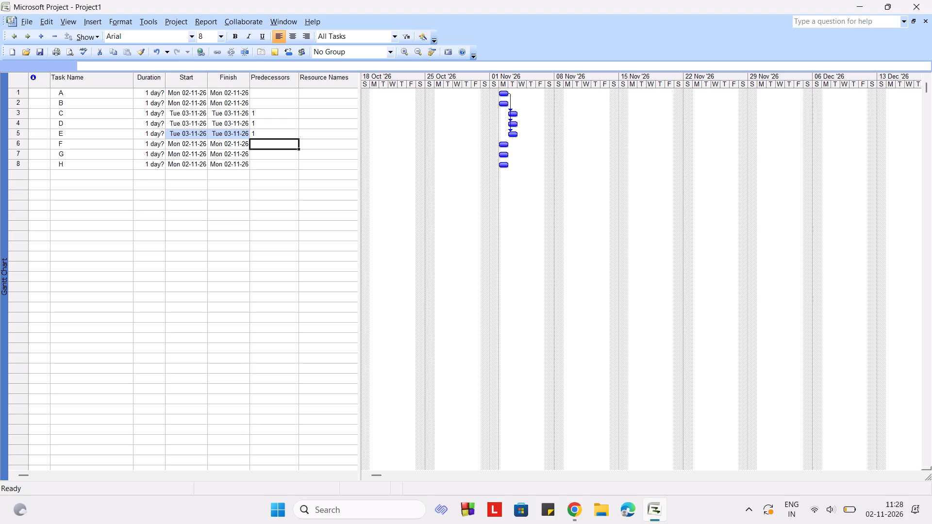
key(2)
text(,3)
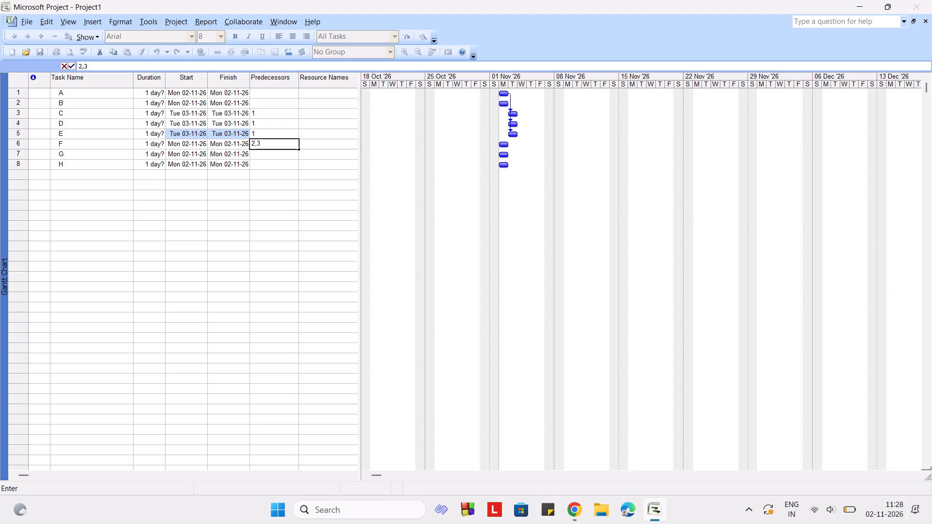
click(265, 158)
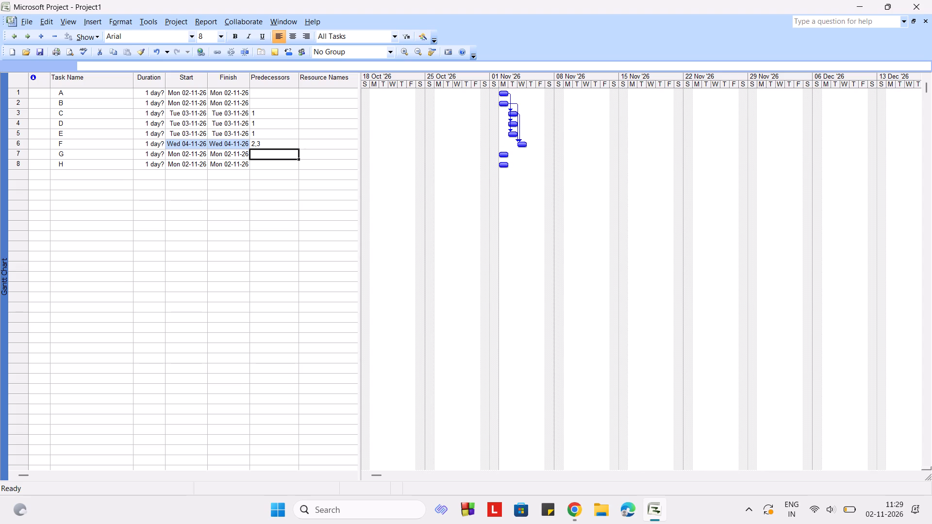
key(4)
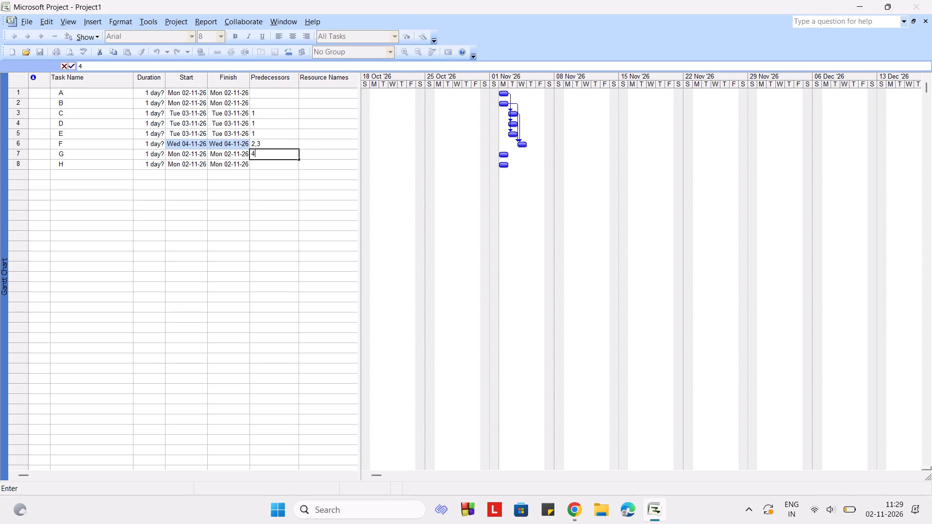
click(258, 163)
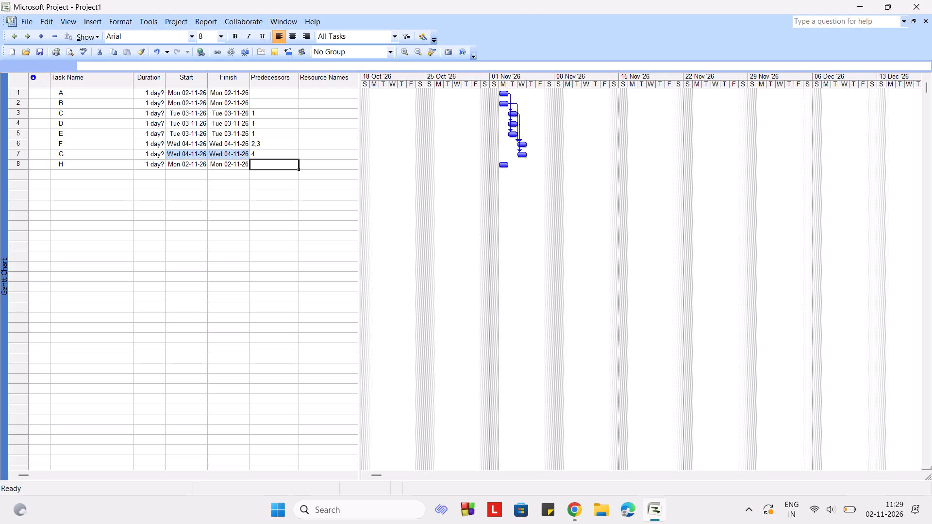
text(56)
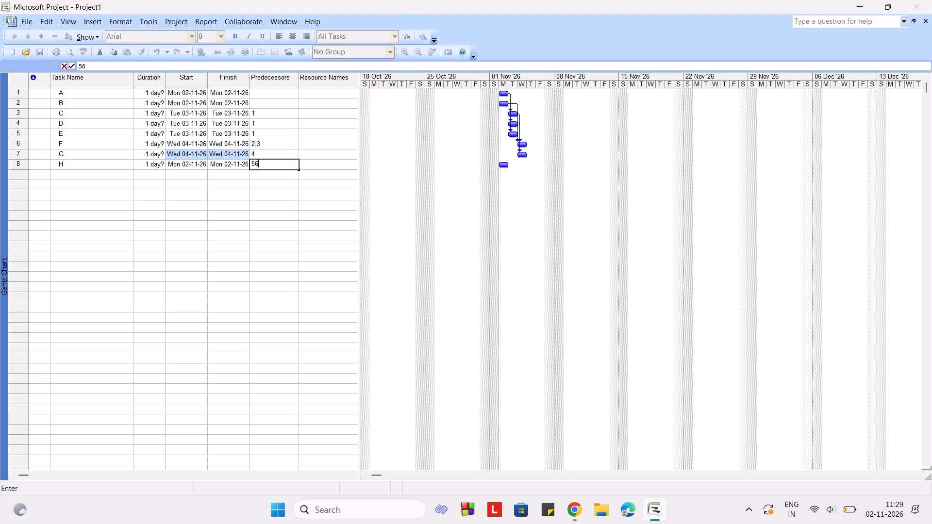
key(7)
key(BackSpace)
key(BackSpace)
text(,6,7)
click(273, 173)
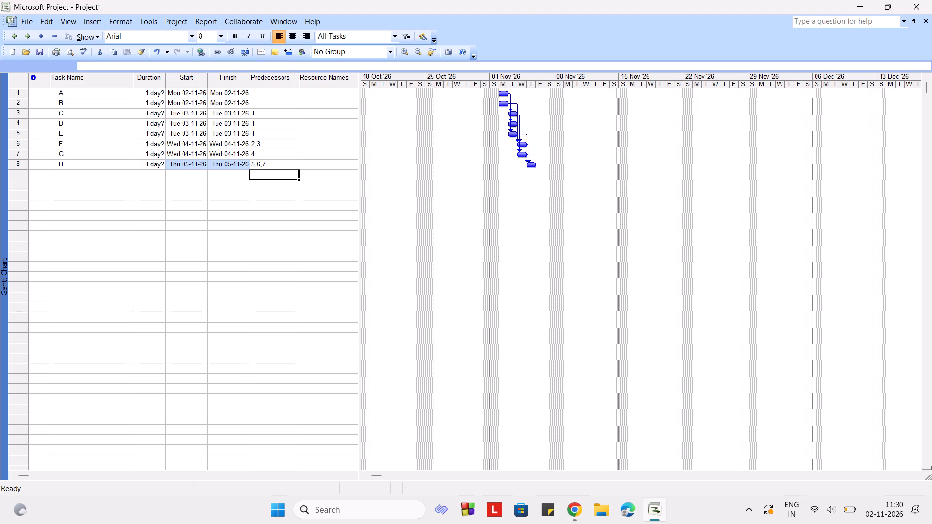
key(Tab)
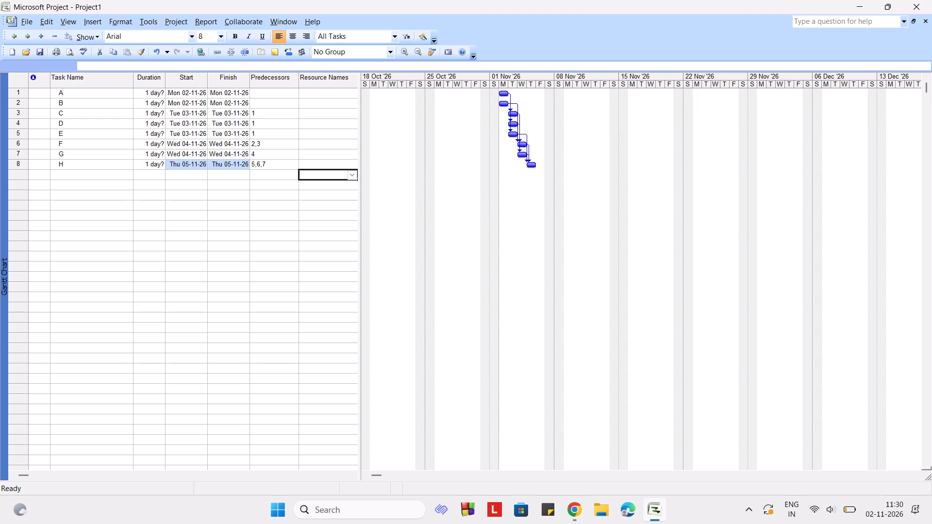
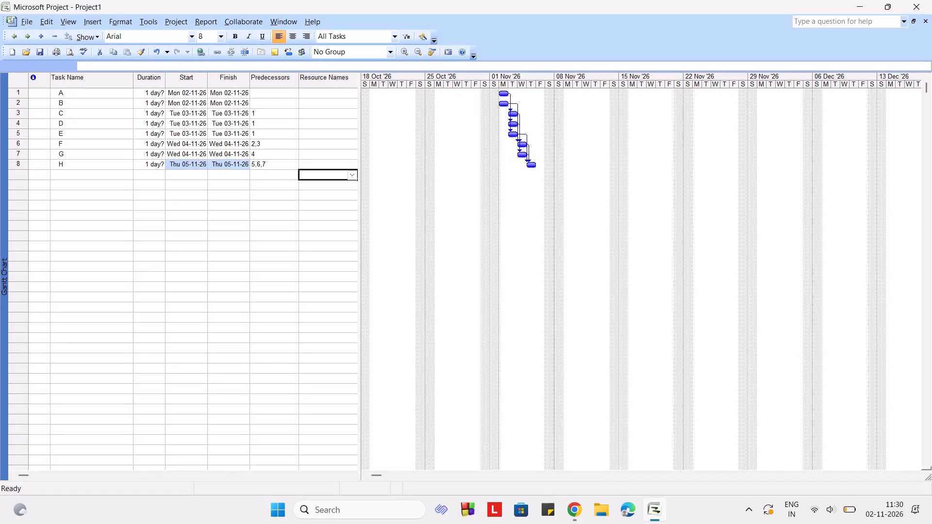
Set the duration of task A to 7 weeks and of task B to 4 weeks.
click(209, 178)
key(ctrl+a)
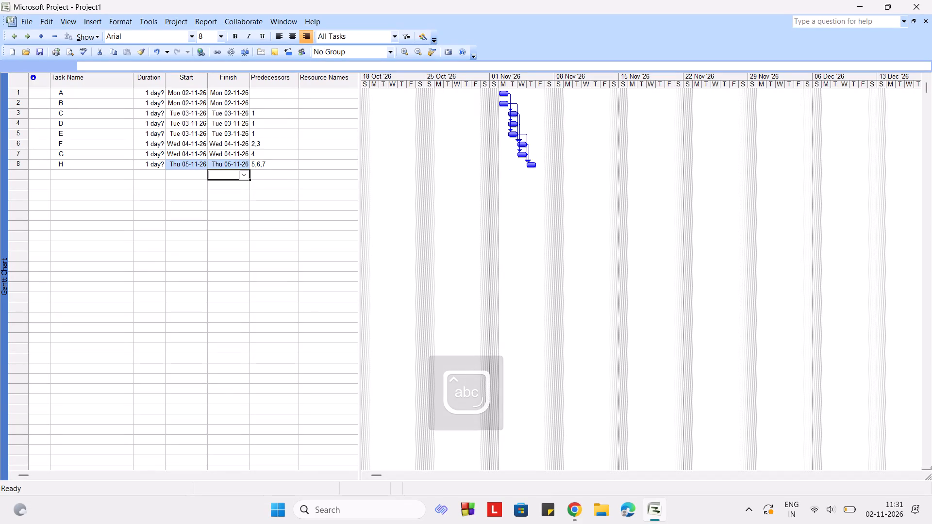
click(145, 94)
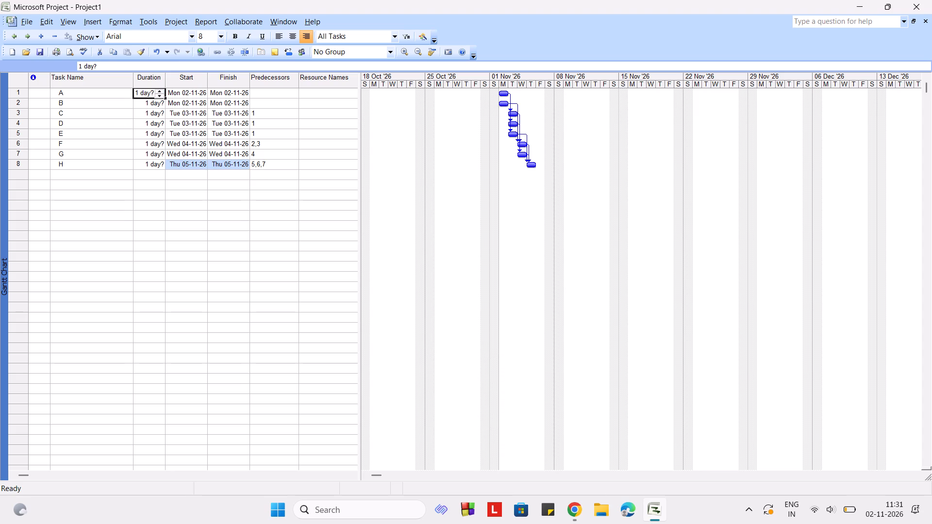
key(7)
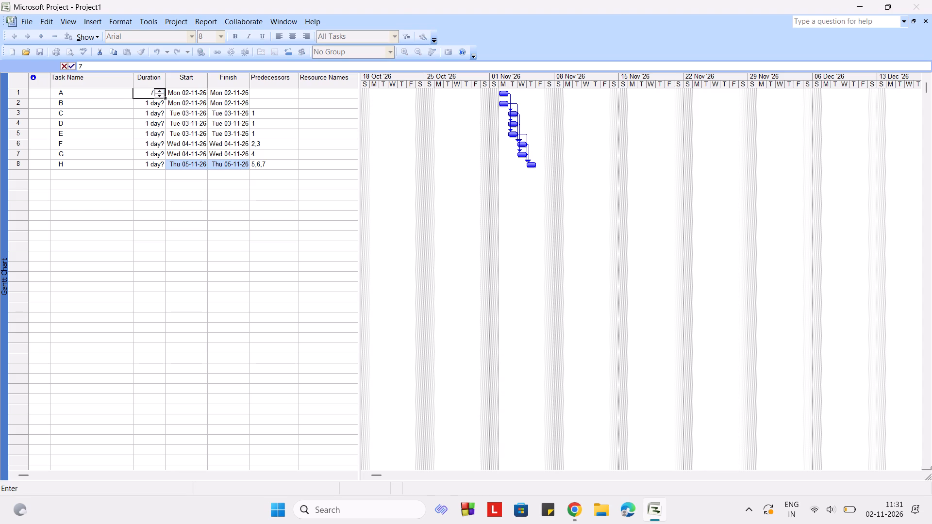
key(w)
key(Return)
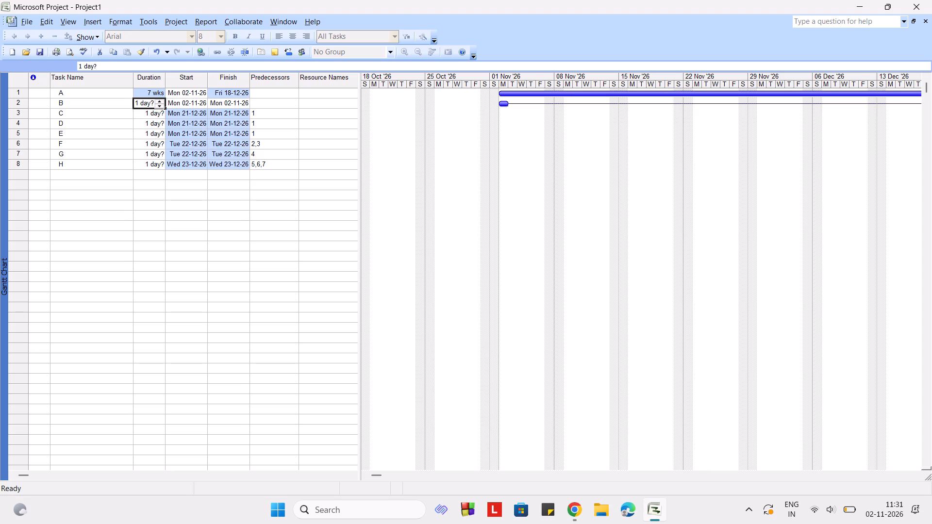
key(4)
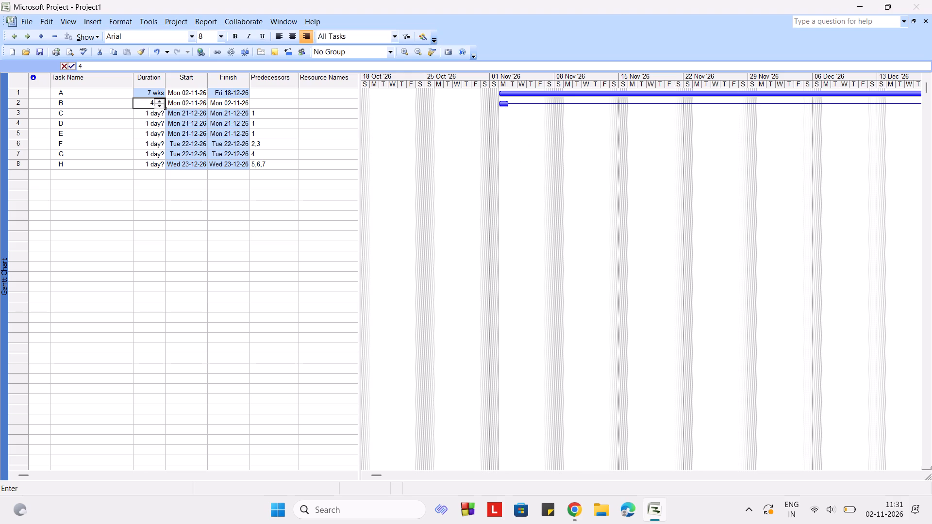
key(w)
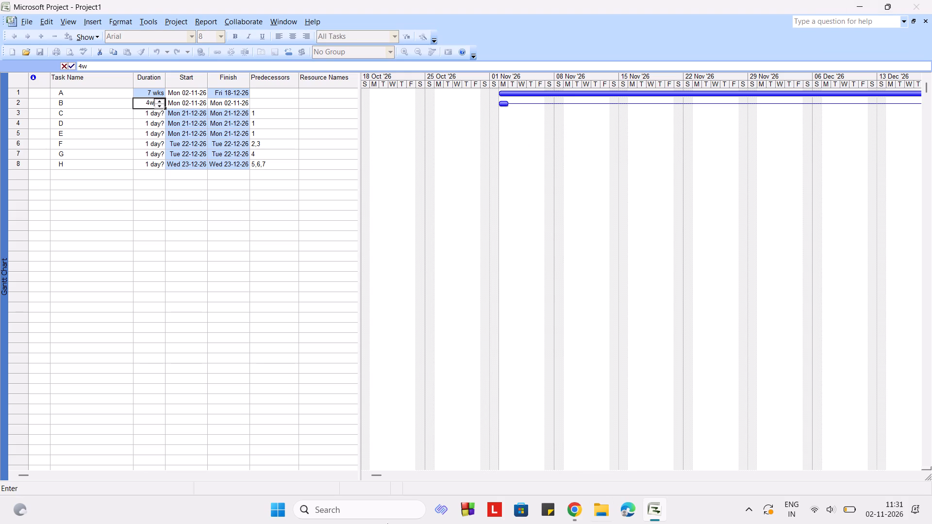
click(403, 51)
double_click(403, 51)
key(ctrl+slash)
key(ctrl+slash)
click(309, 147)
Adjust the Gantt chart's timescale to show quarters and months, bringing the long task bars within view.
key(ctrl+slash)
key(ctrl+slash)
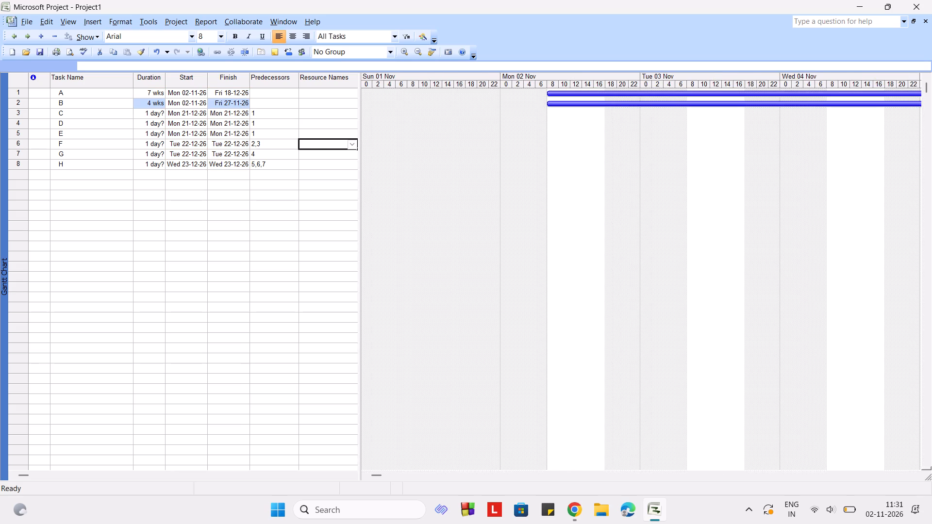
key(ctrl+slash)
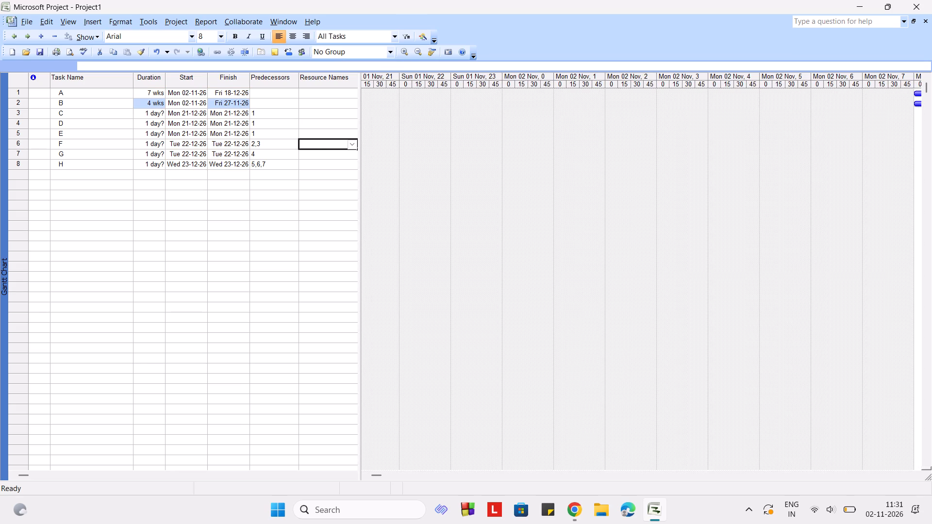
ctrl+scroll(575, 157, down, 5)
ctrl+scroll(575, 157, up, 2)
scroll(575, 157, left, 1)
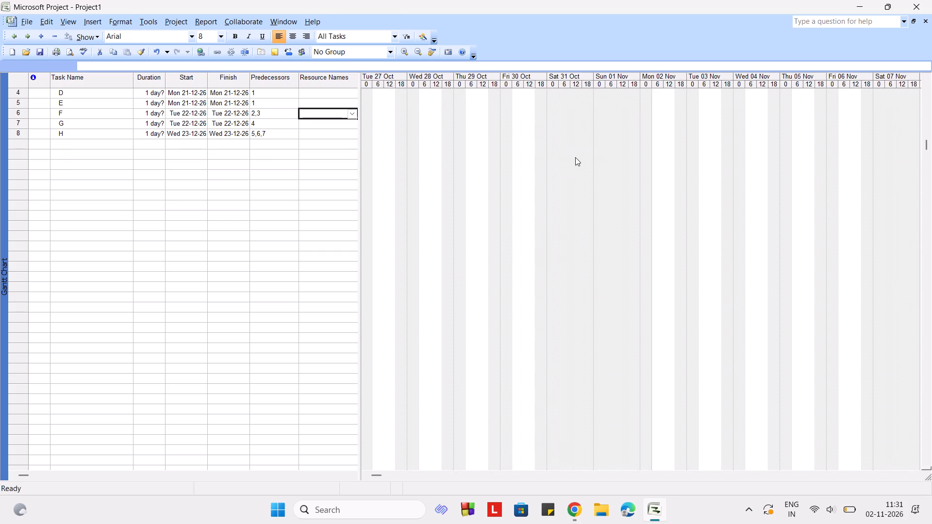
scroll(575, 157, left, 2)
drag(374, 474, 481, 483)
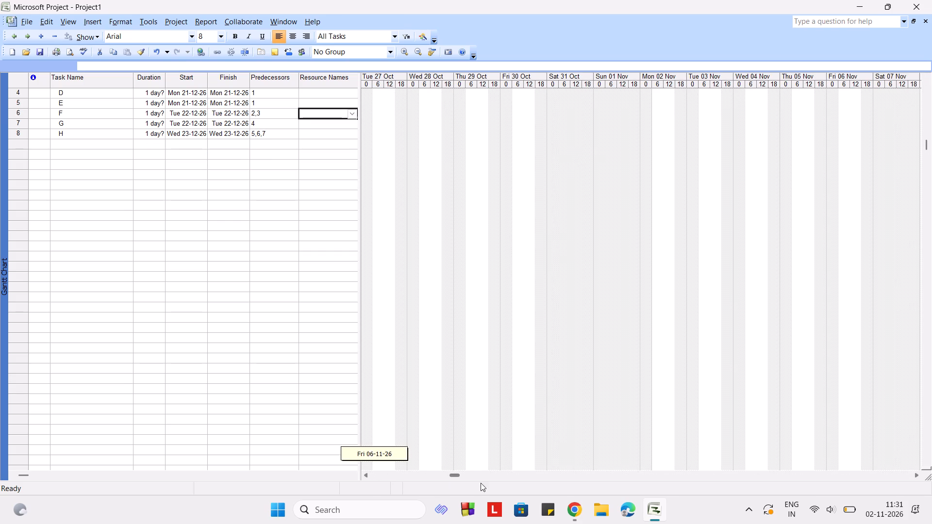
drag(481, 483, 283, 488)
drag(283, 488, 264, 480)
ctrl+scroll(603, 256, up, 5)
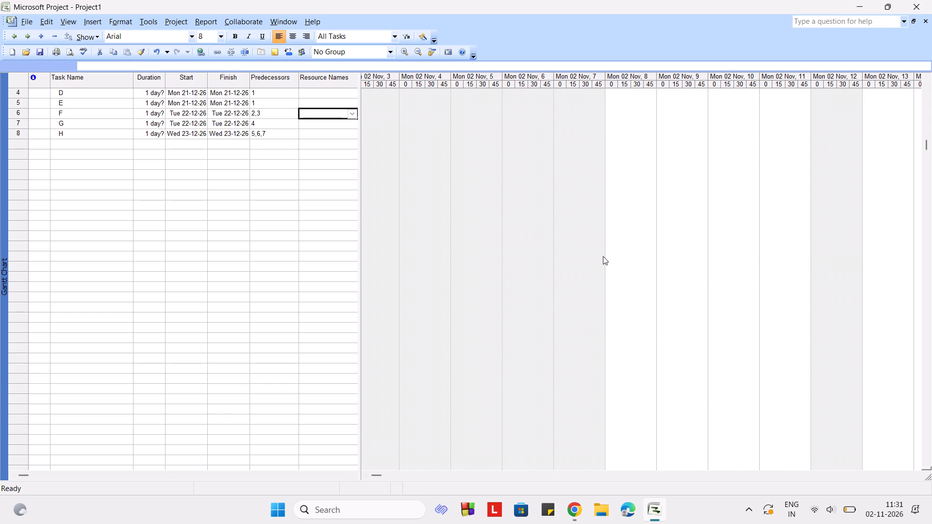
scroll(603, 256, up, 1)
scroll(148, 119, up, 12)
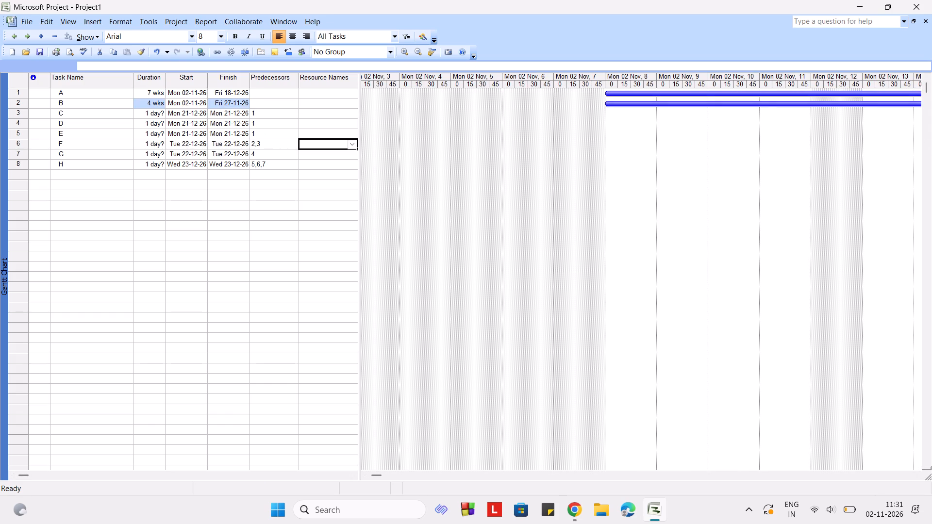
scroll(341, 115, up, 8)
ctrl+scroll(603, 105, down, 2)
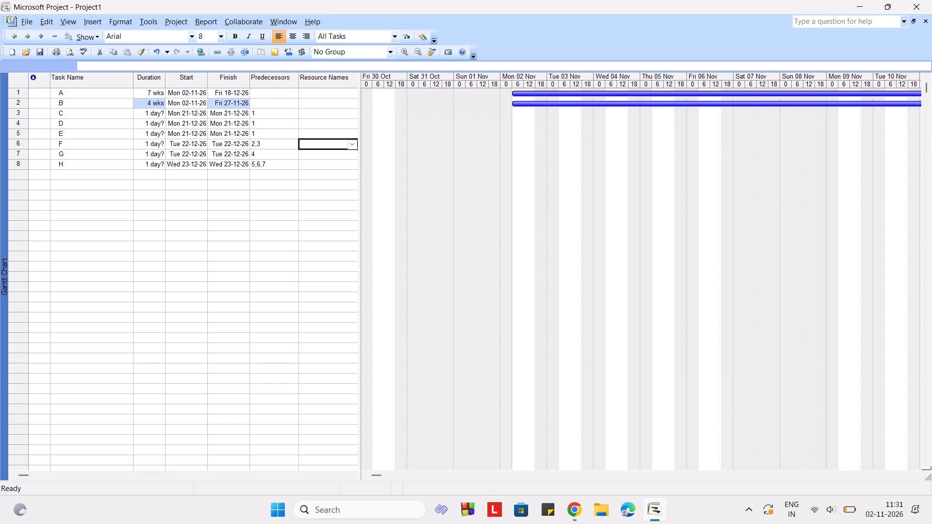
ctrl+scroll(603, 105, down, 4)
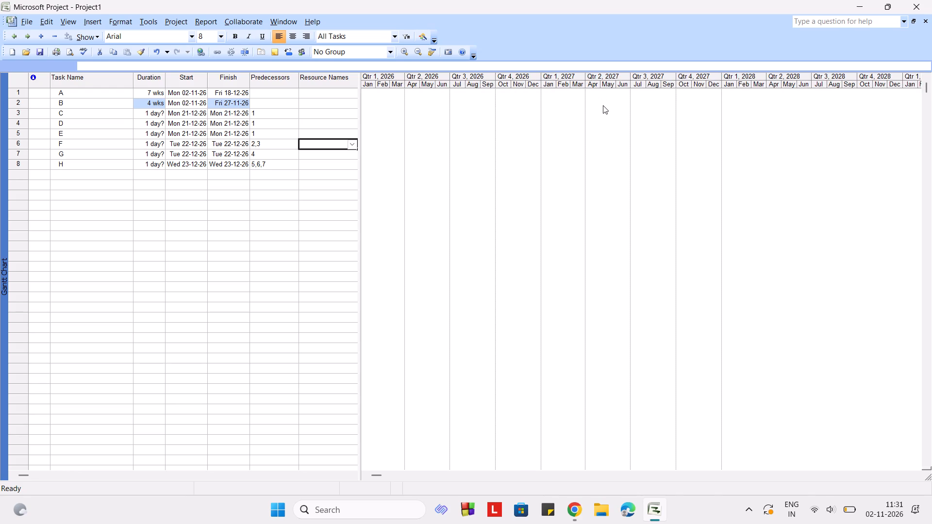
Set the duration of task C to 6 weeks and of tasks D and E to 5 weeks each.
click(150, 114)
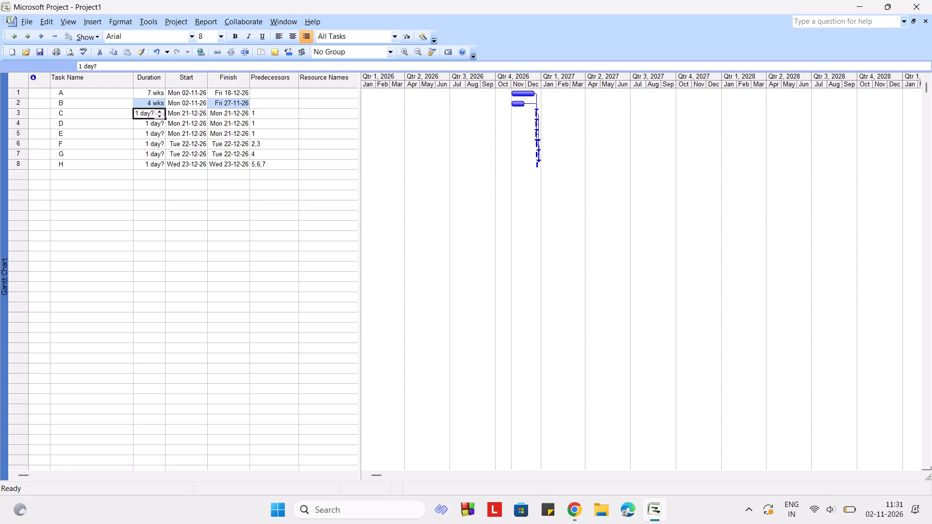
key(6)
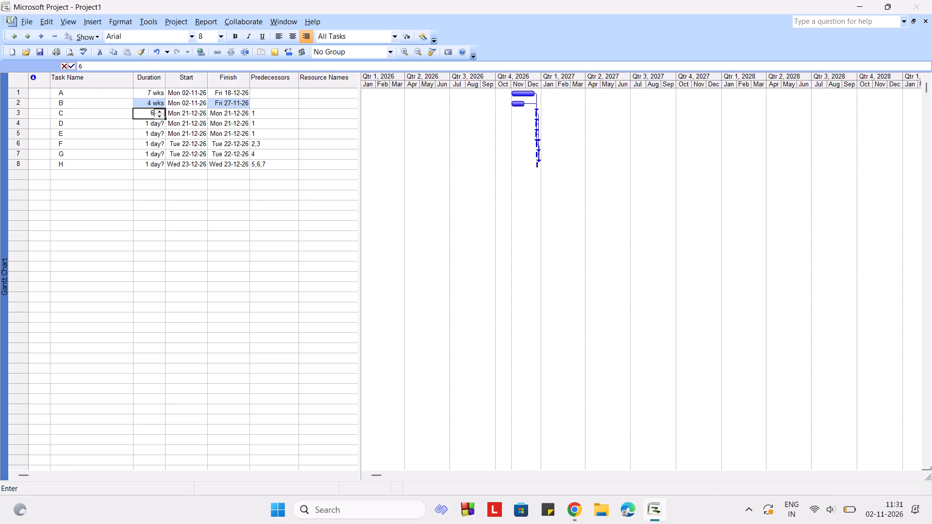
key(w)
key(Return)
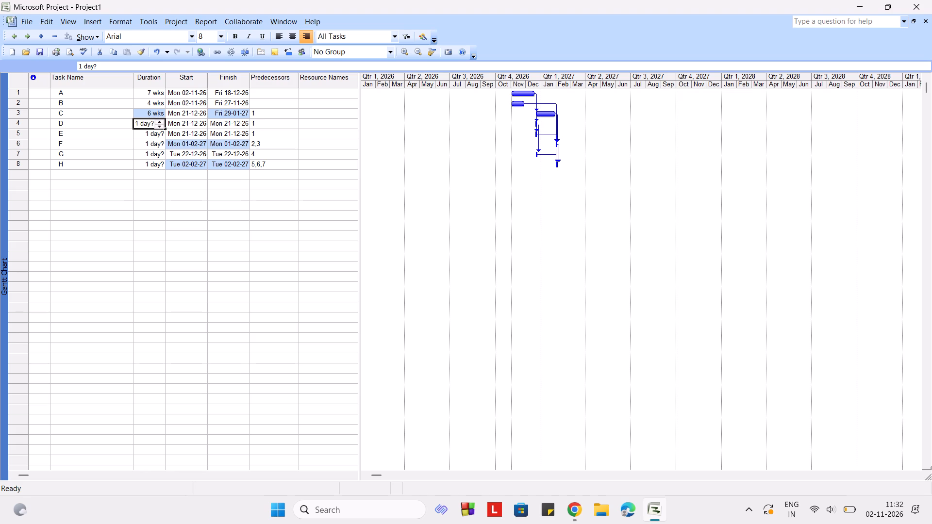
key(5)
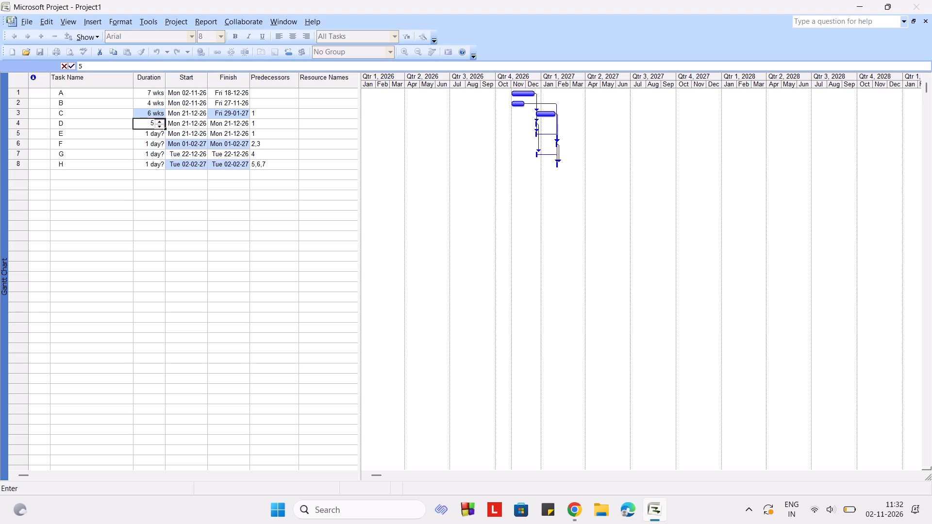
key(w)
key(Return)
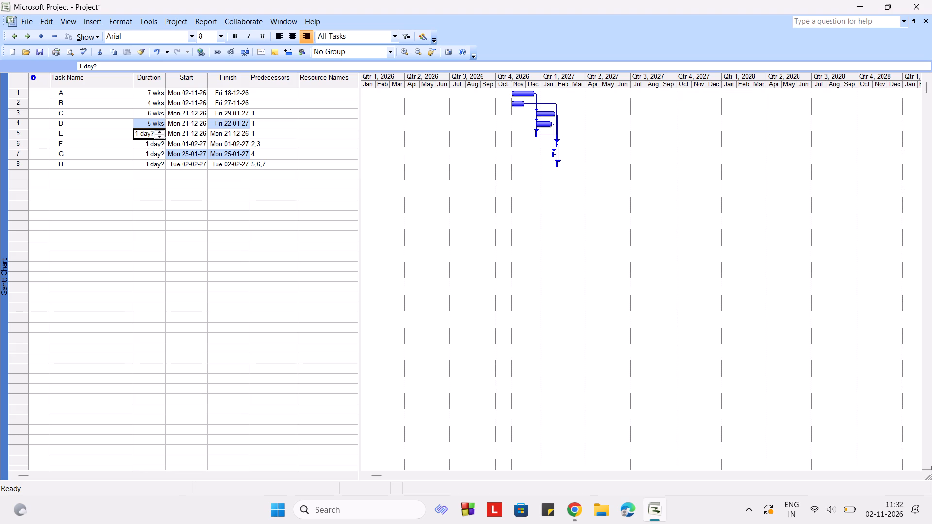
text(5w)
key(Return)
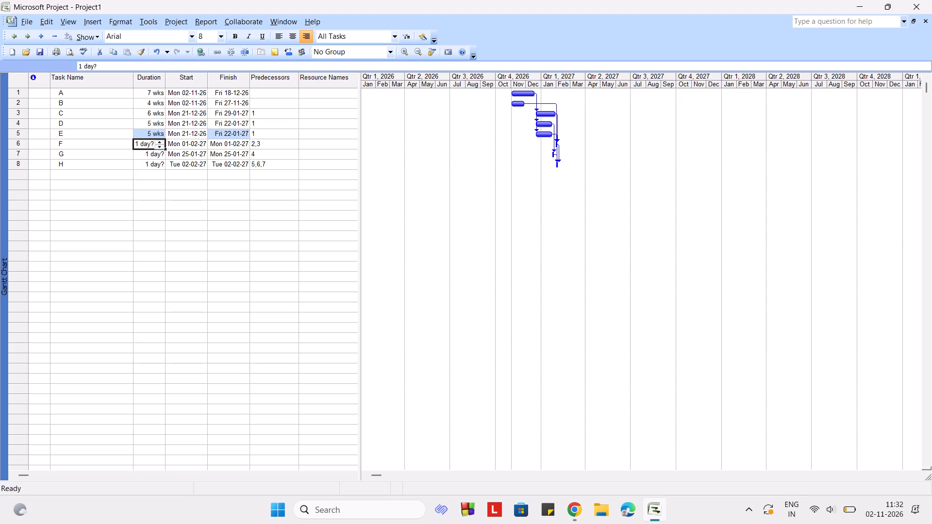
Set the duration of task F to 9 weeks, of task G to 5 weeks, and of task H to 3 weeks.
text(9w)
key(Return)
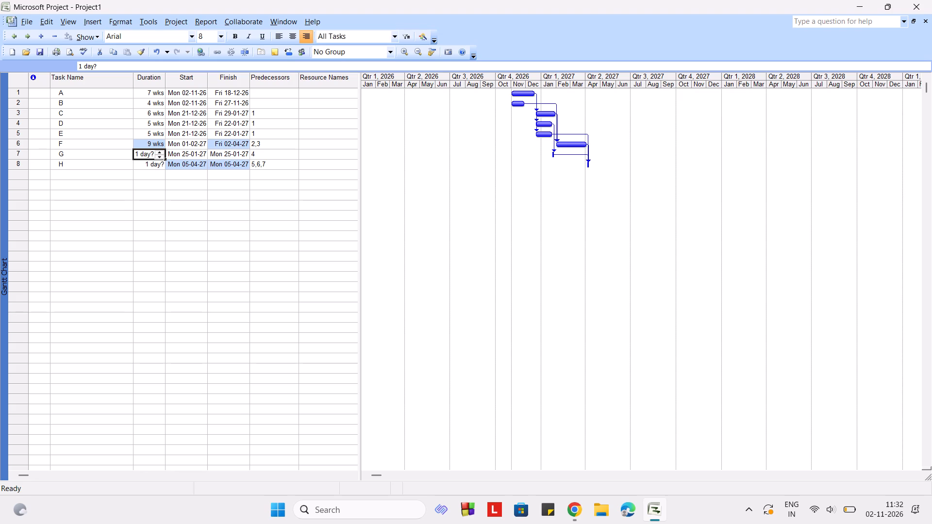
key(5)
key(w)
key(Return)
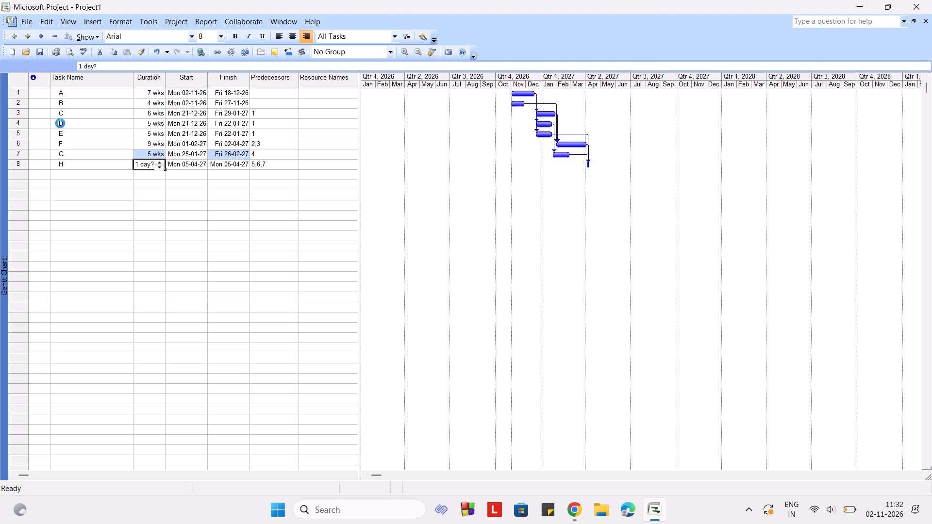
text(3w)
key(Return)
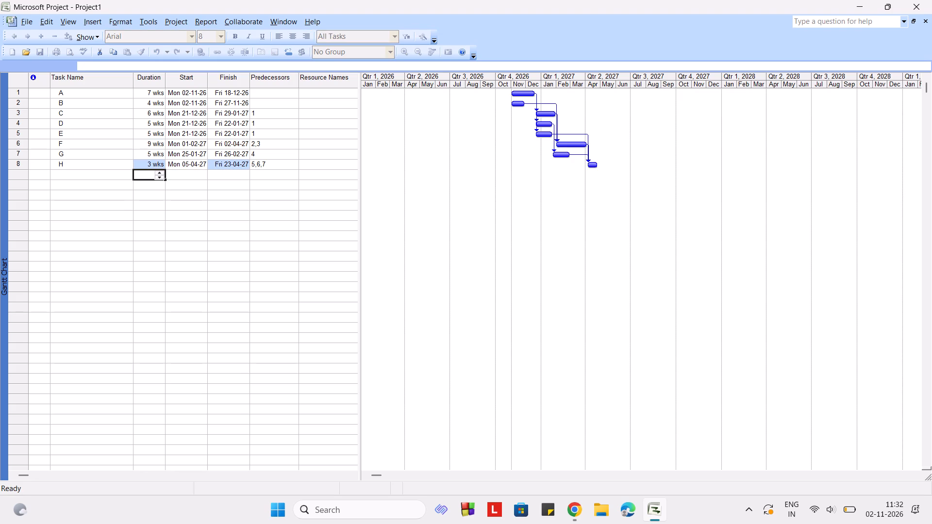
Change the duration of task D to 4 weeks.
key(Up)
key(Up)
key(Up)
key(Up)
key(Up)
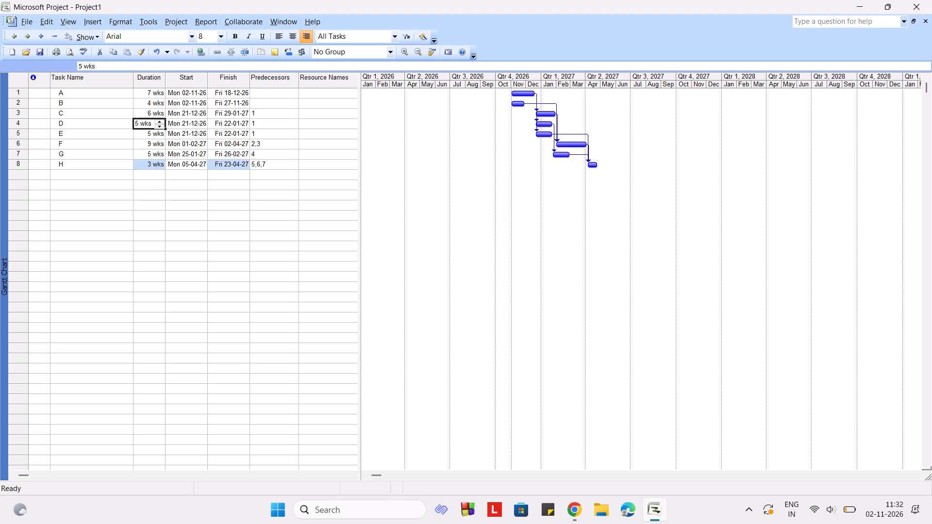
key(4)
key(w)
key(Return)
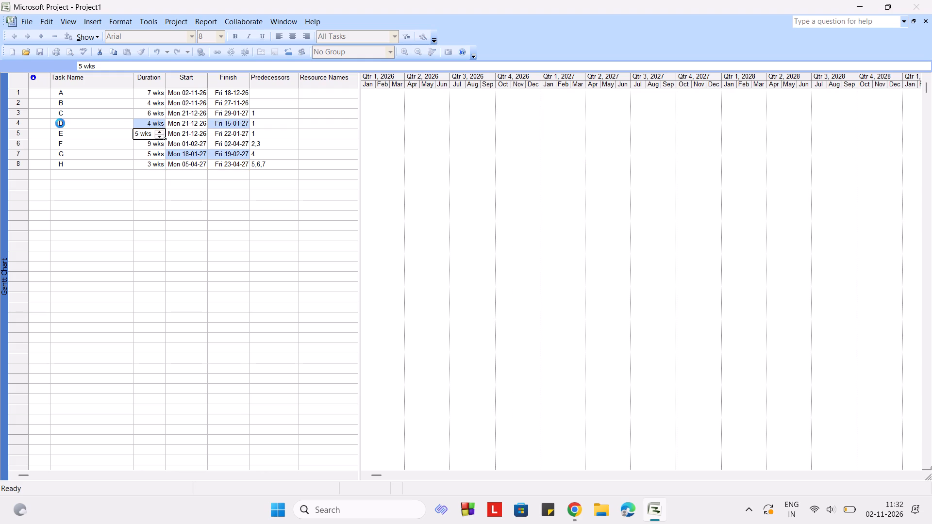
Change the predecessor of tasks D and E to task 2.
click(269, 114)
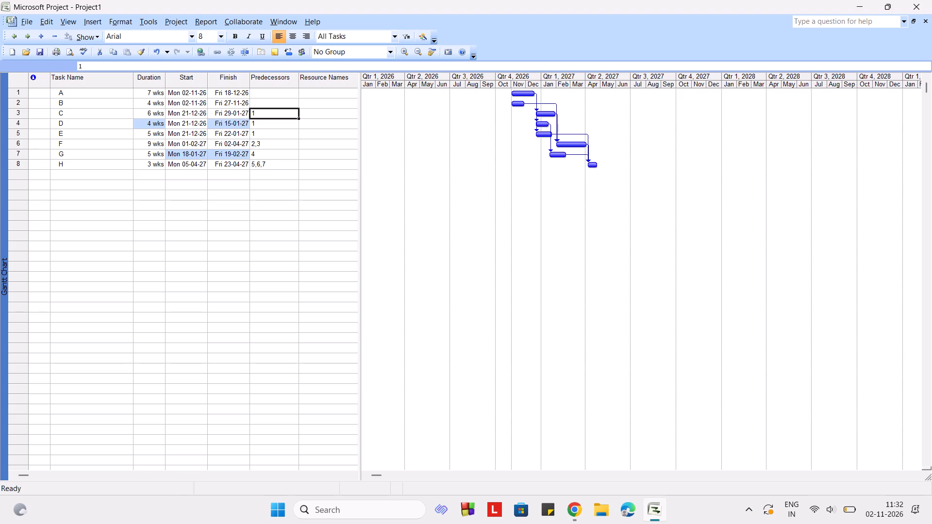
key(Down)
key(2)
key(Down)
key(2)
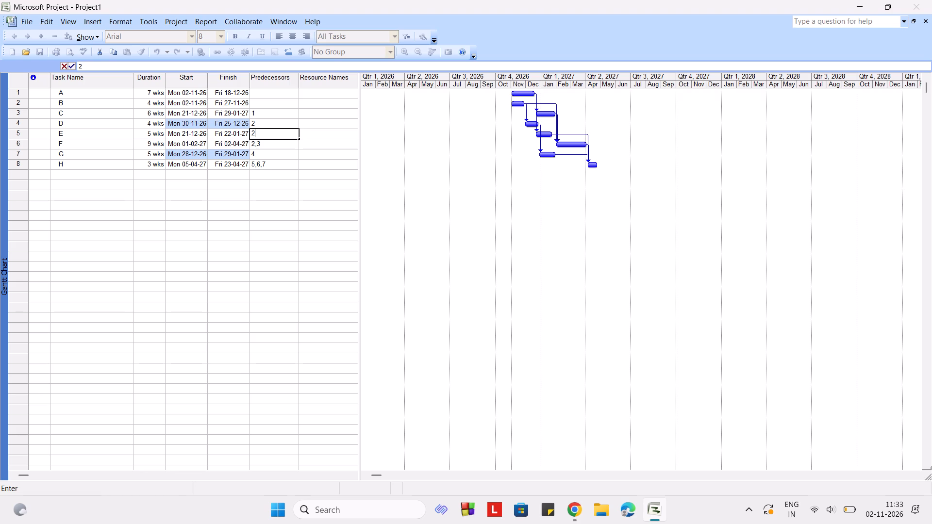
key(Down)
Change the predecessors of task G to 5,6 and of task H to 3,4.
key(Down)
key(BackSpace)
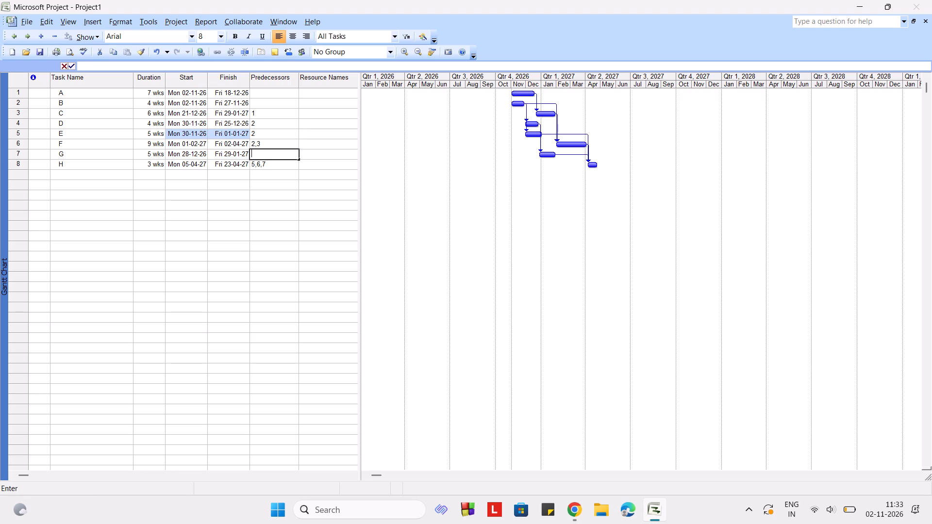
key(5)
text(,6)
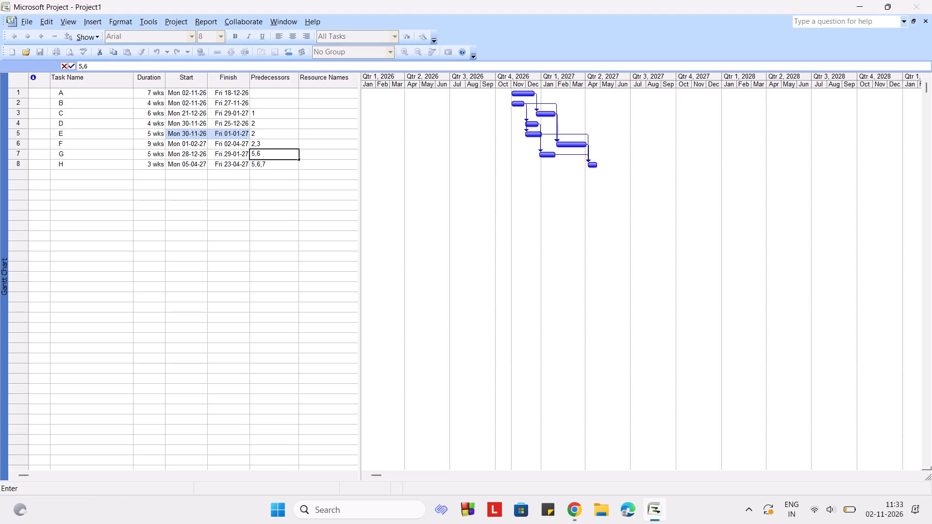
key(Down)
key(BackSpace)
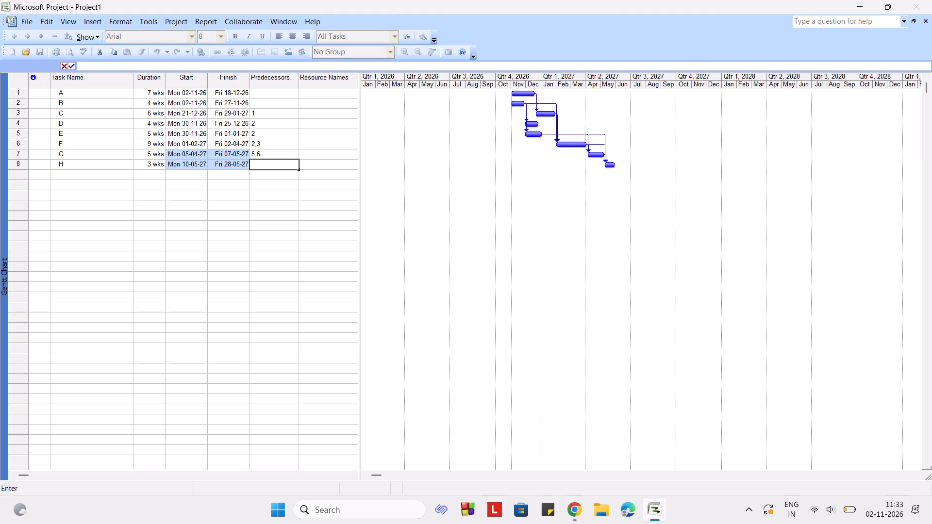
key(3)
text(,4)
Clear all predecessors of task F.
key(Up)
key(Up)
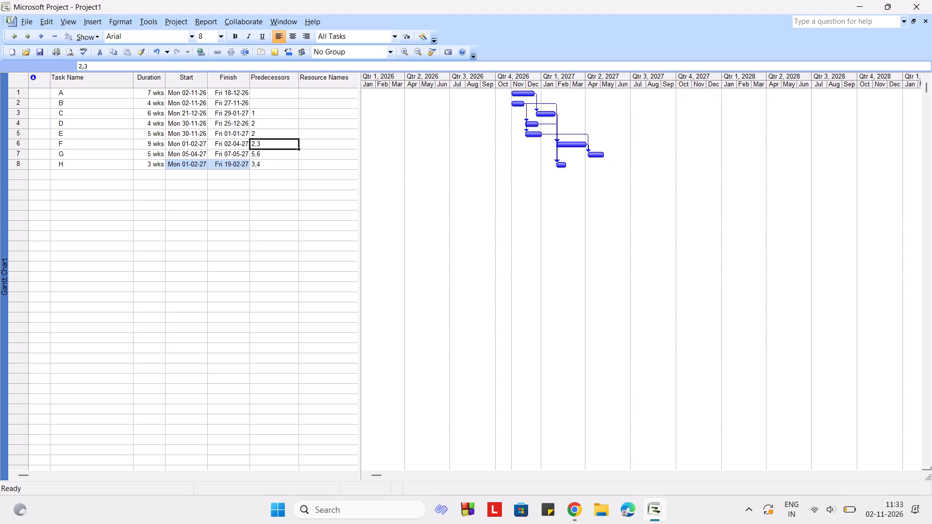
key(BackSpace)
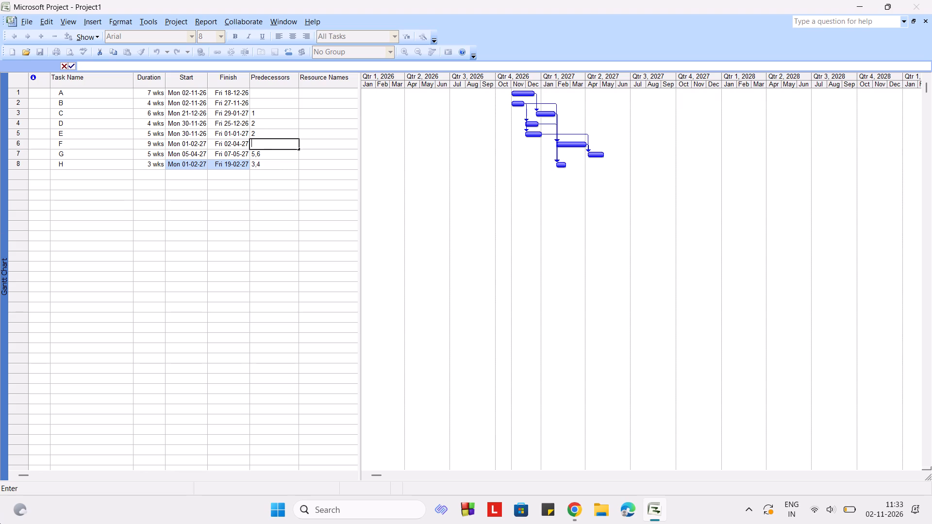
click(249, 183)
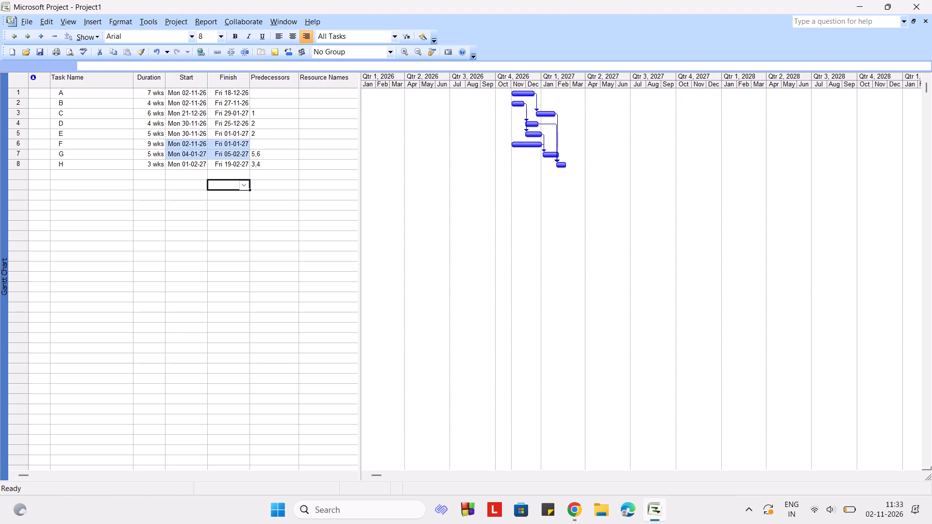
Display the project as a Network Diagram and show the View Bar.
click(62, 26)
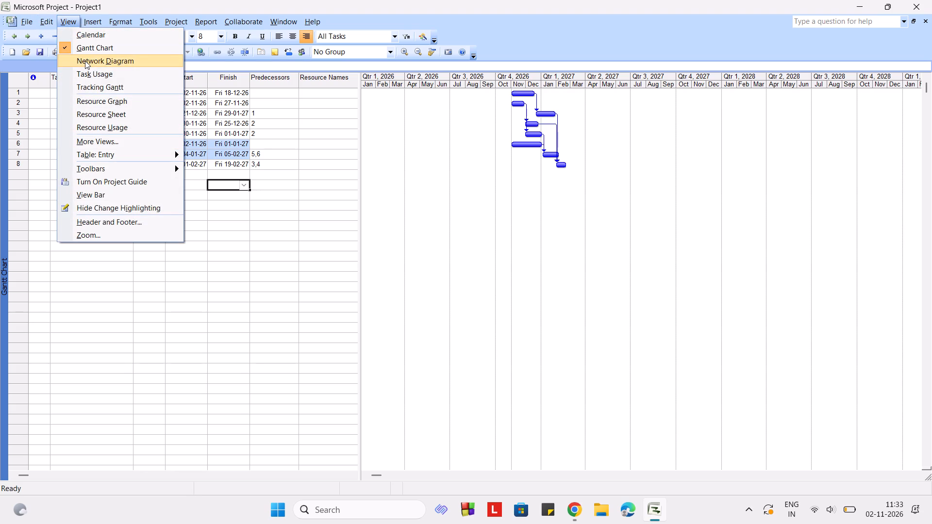
click(85, 61)
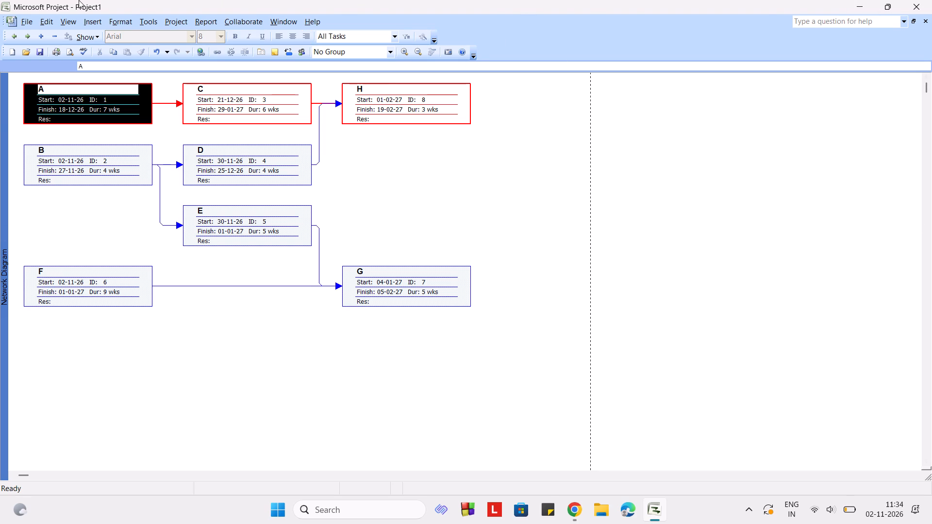
click(62, 23)
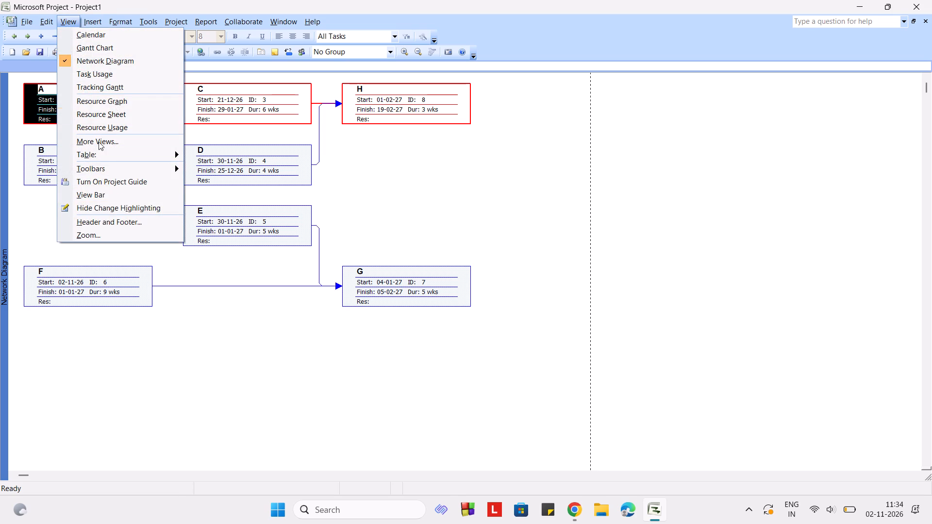
click(96, 193)
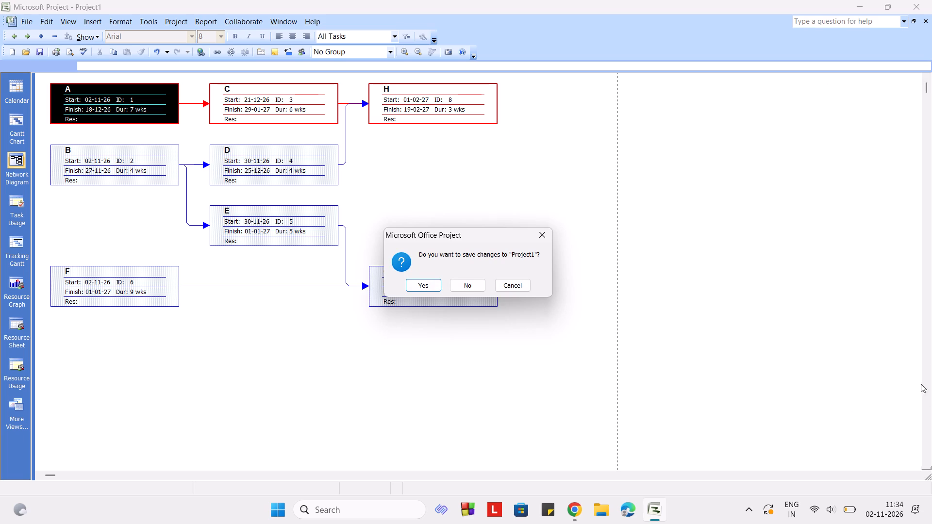
Save the project changes as a Project file named cpm in the Downloads folder.
click(423, 286)
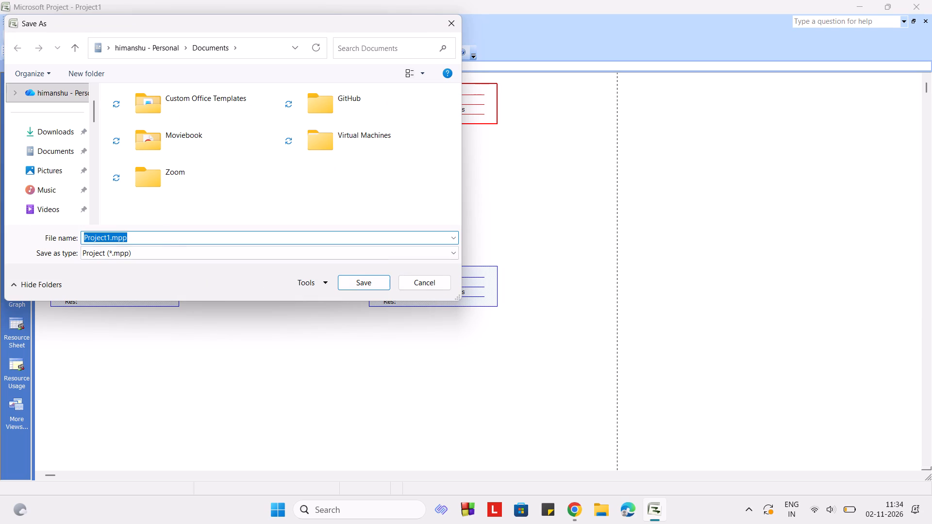
key(BackSpace)
text(cpm)
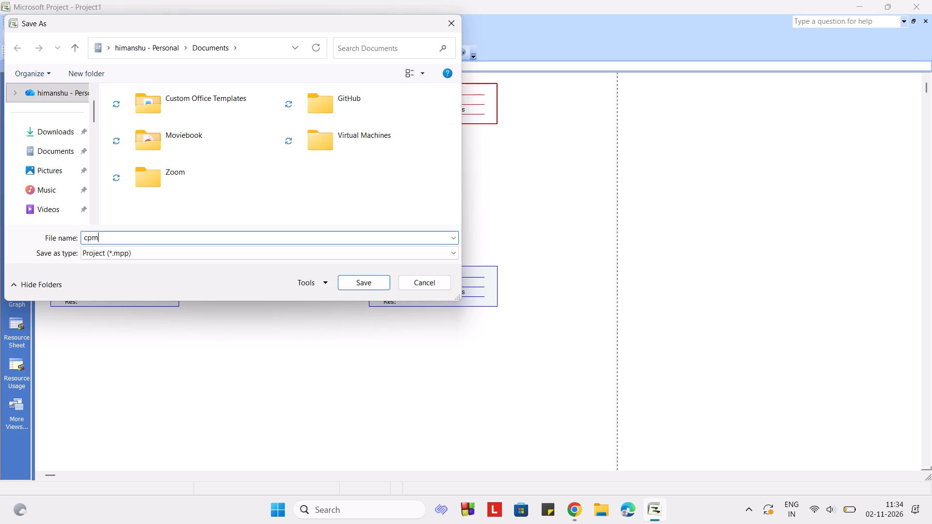
click(43, 134)
click(367, 278)
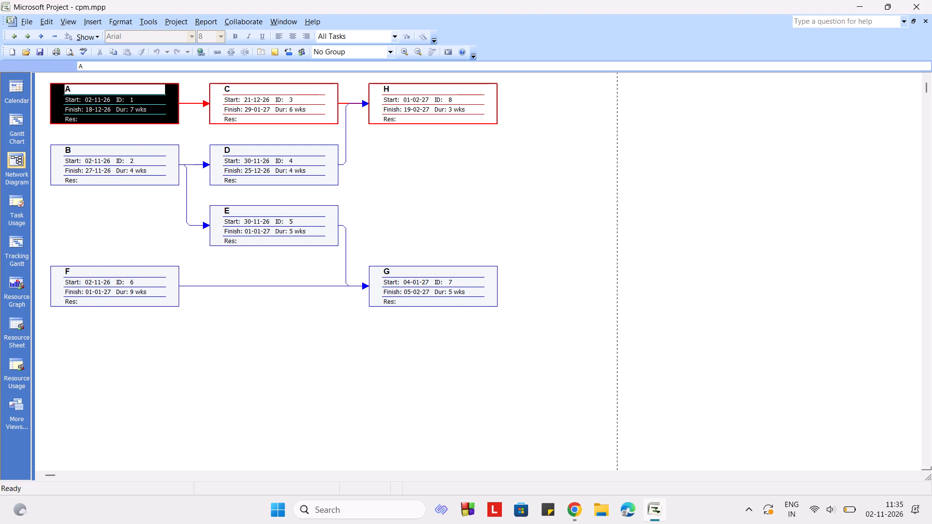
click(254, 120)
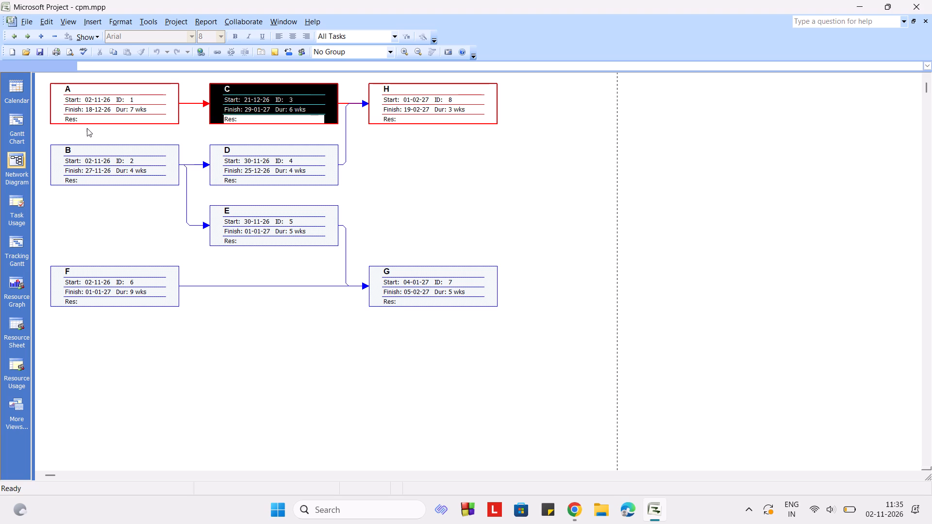
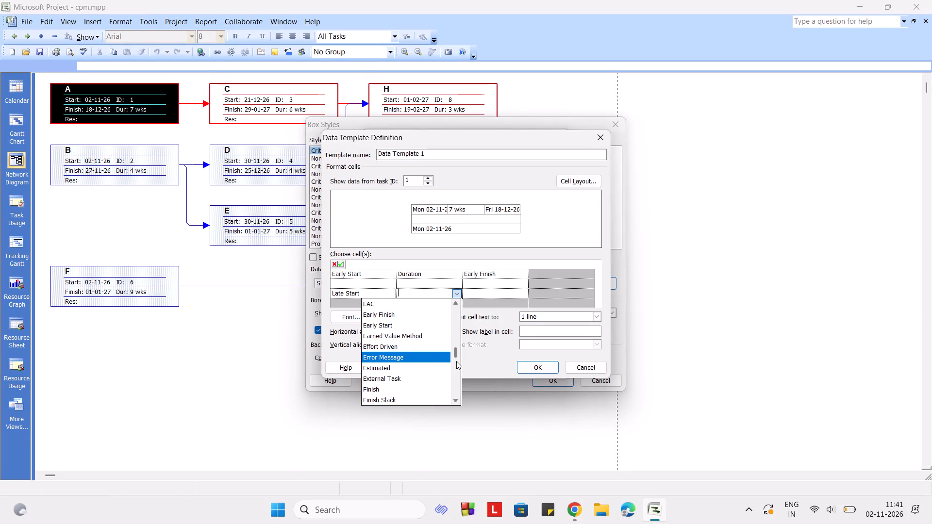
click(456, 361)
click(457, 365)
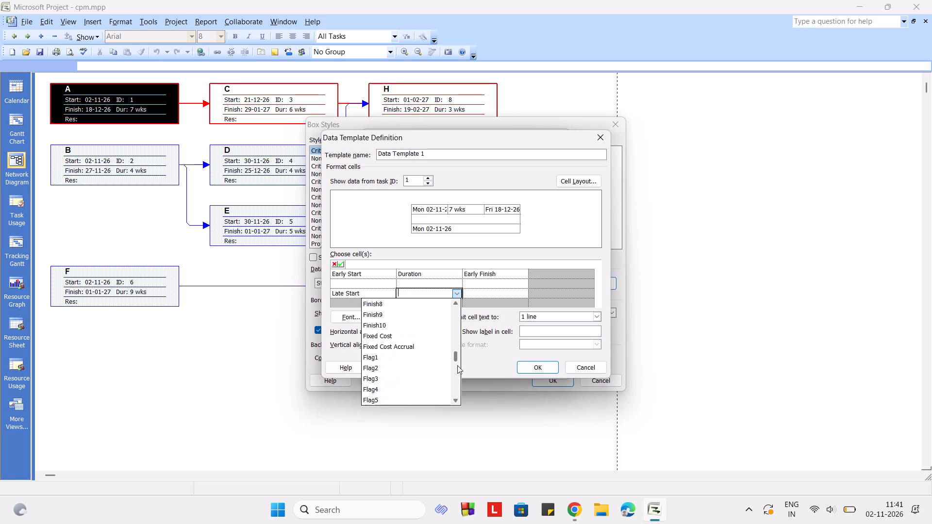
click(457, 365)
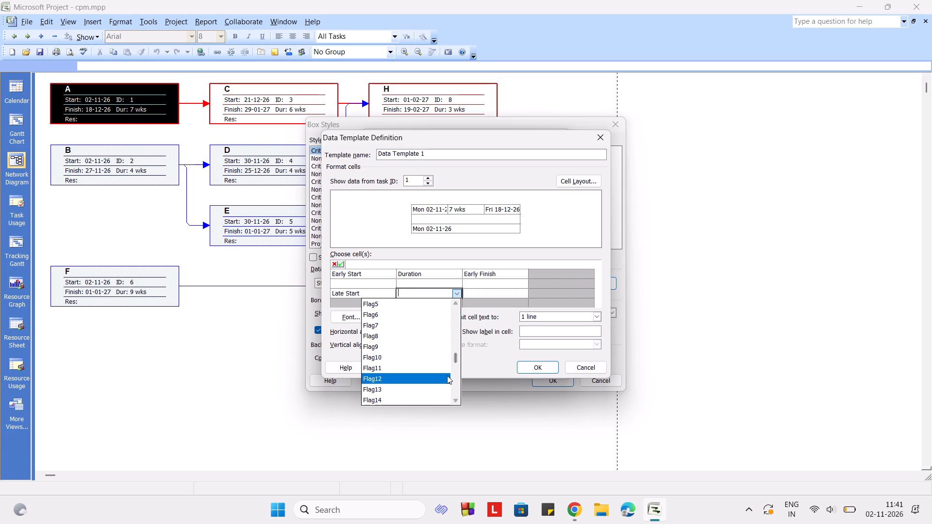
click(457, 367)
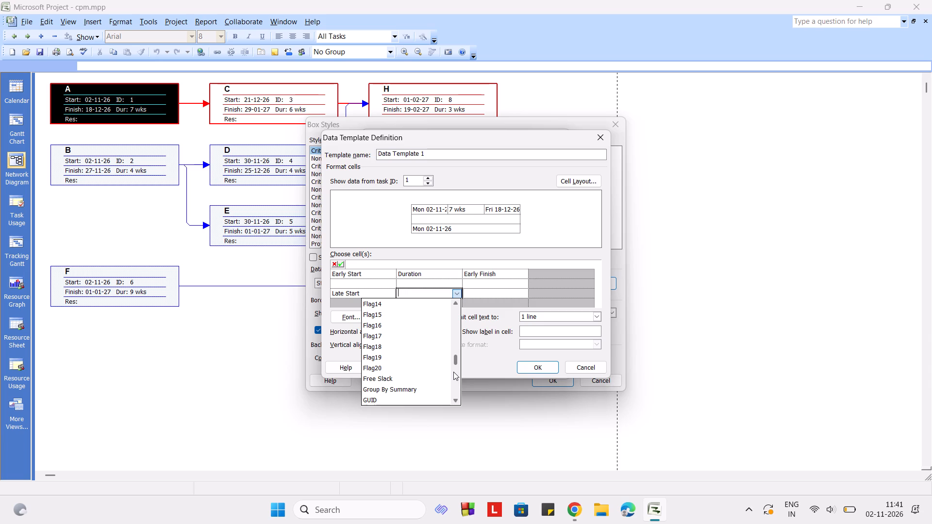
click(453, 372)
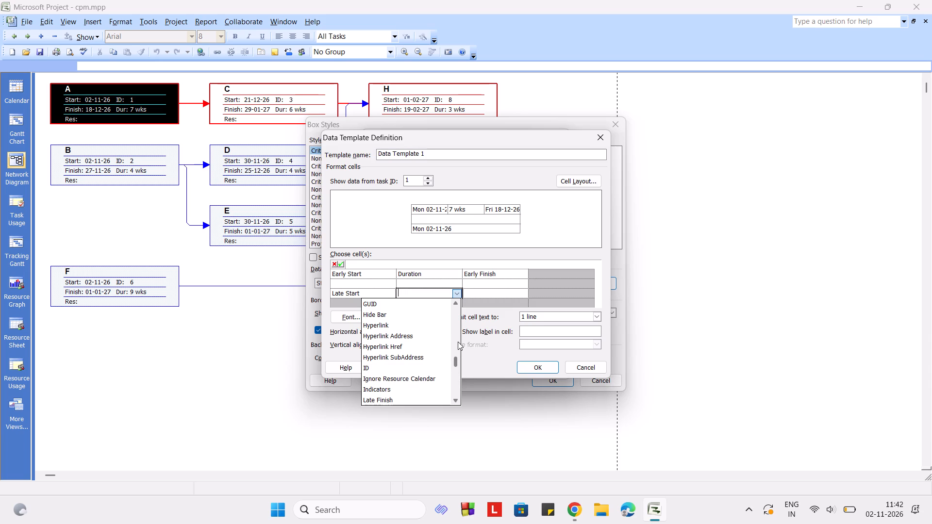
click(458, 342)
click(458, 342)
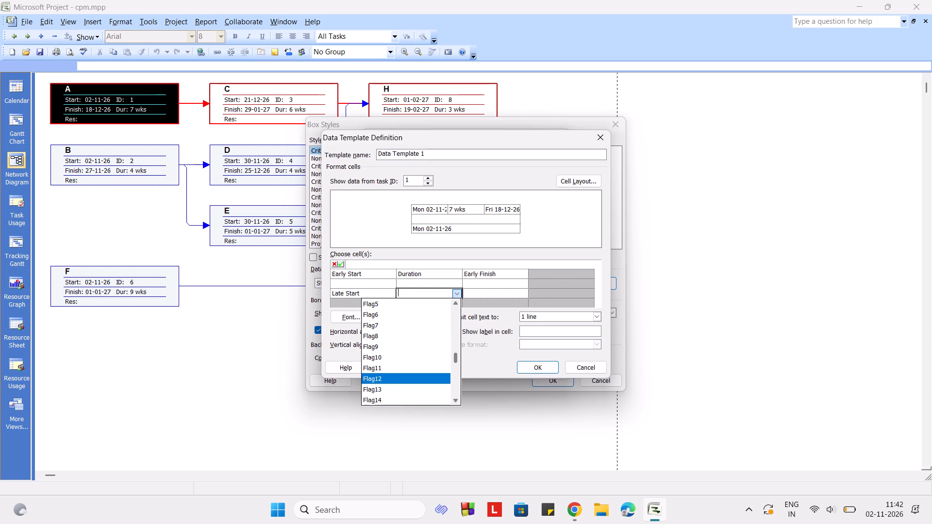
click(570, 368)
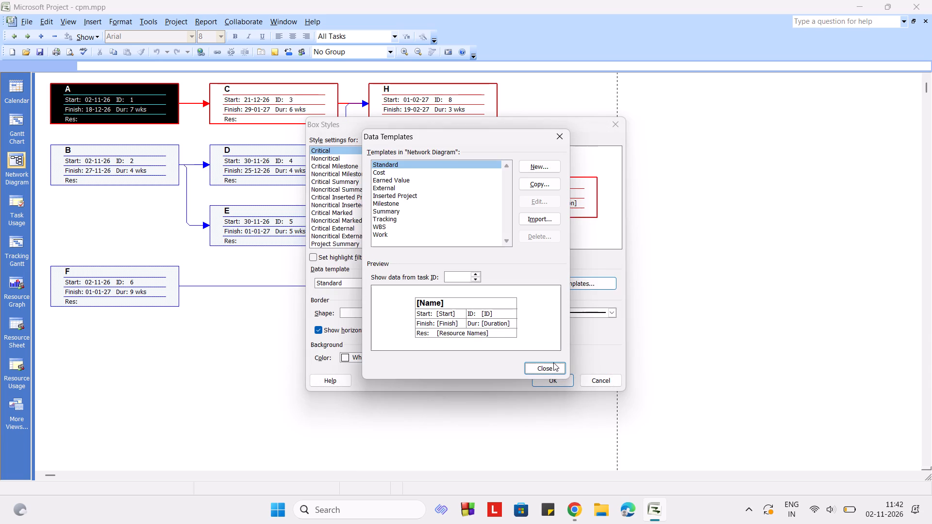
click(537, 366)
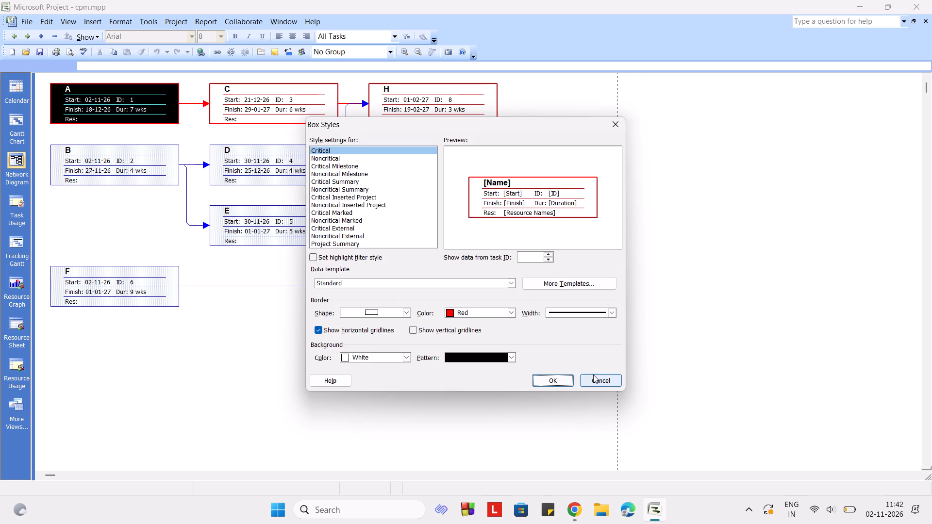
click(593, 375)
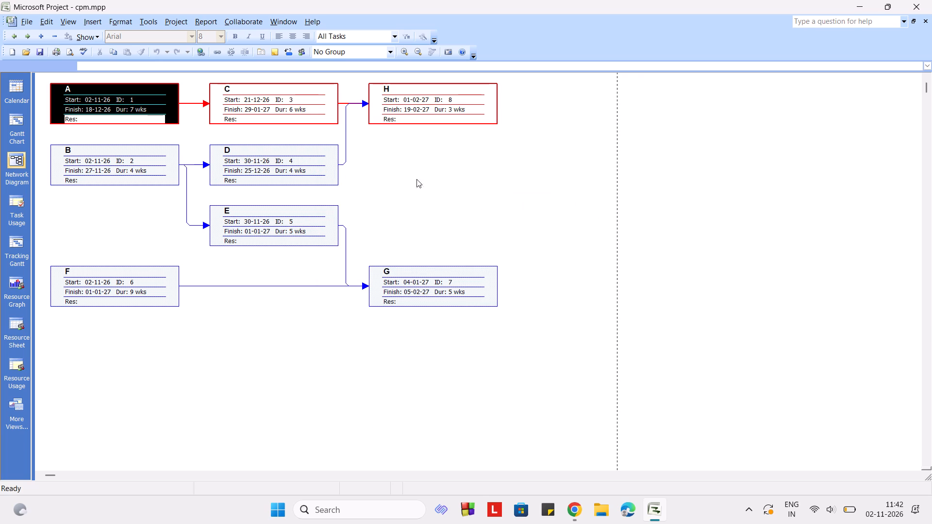
Switch to Google Chrome and open the LPU Live site at lpulive.lpu.in.
click(573, 513)
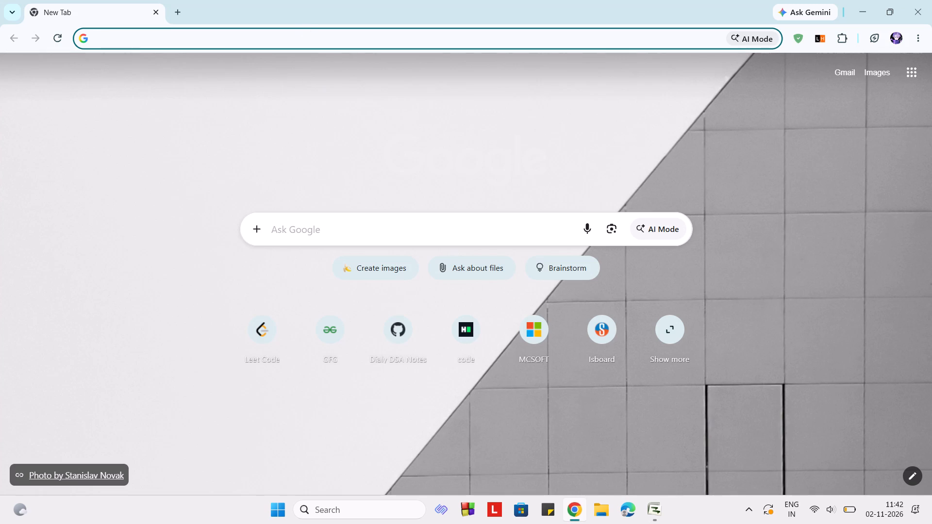
click(309, 42)
text(lpu)
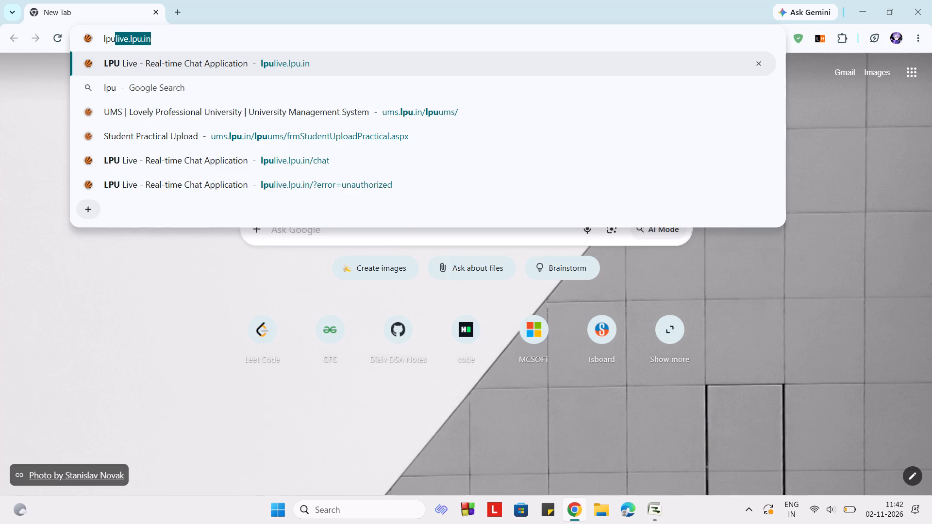
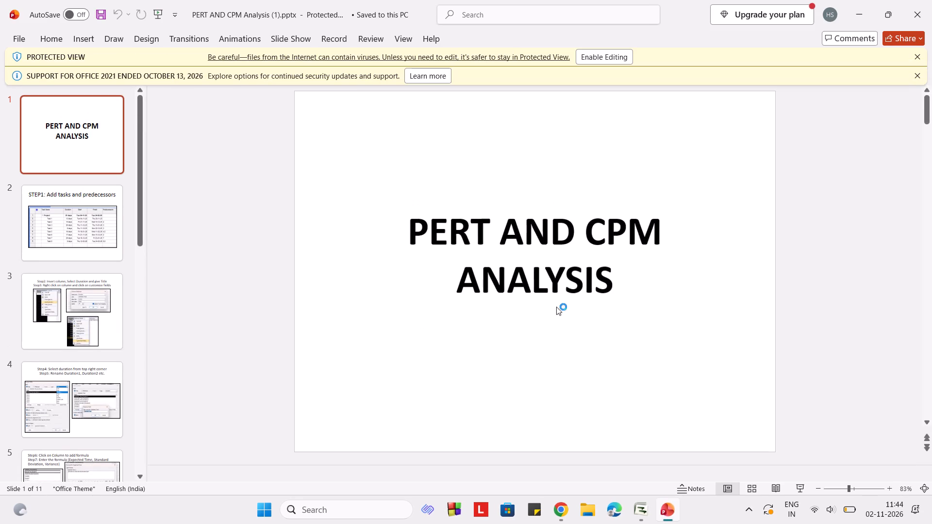
Advance to the tasks and predecessors slide, switch to Microsoft Project and display the cpm schedule in the Gantt Chart view.
key(Down)
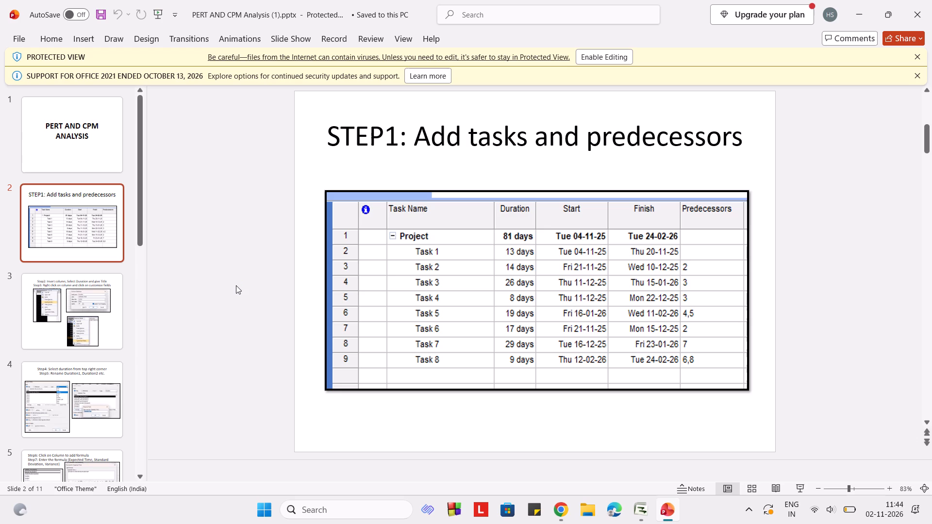
click(637, 523)
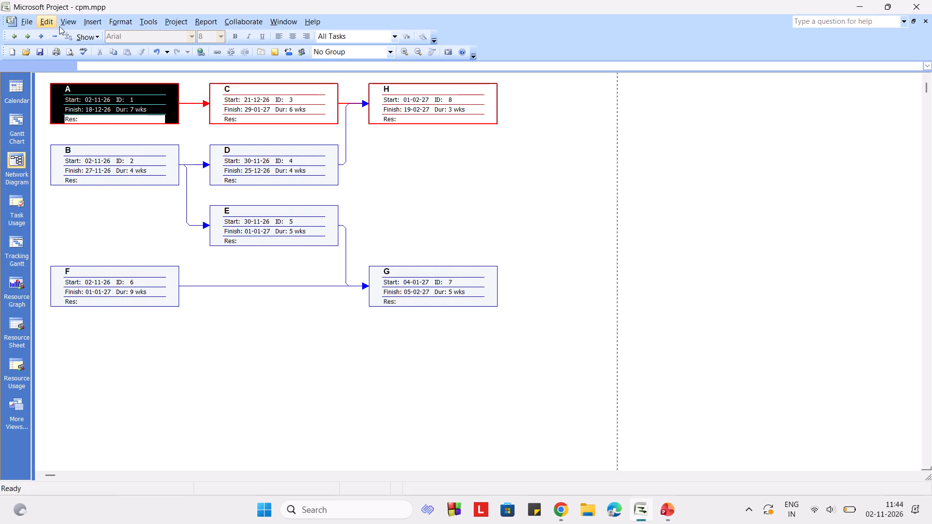
click(65, 25)
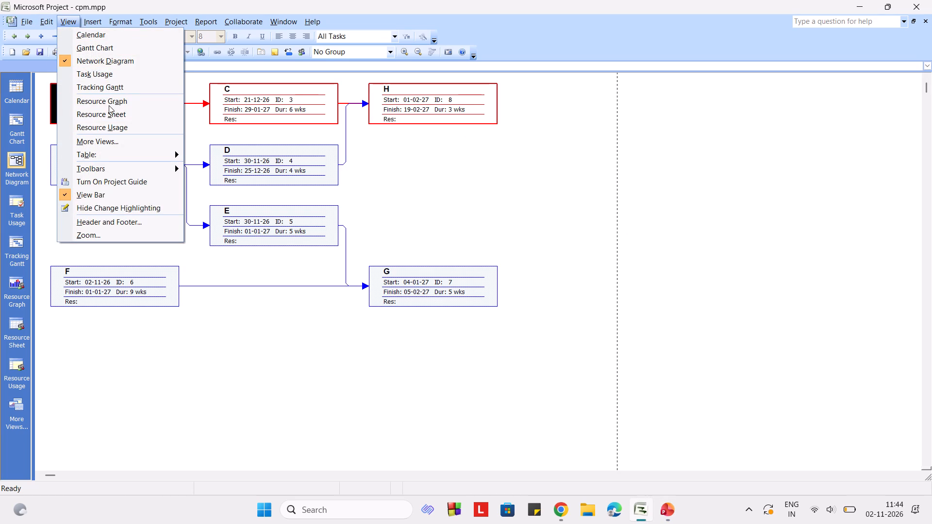
click(91, 51)
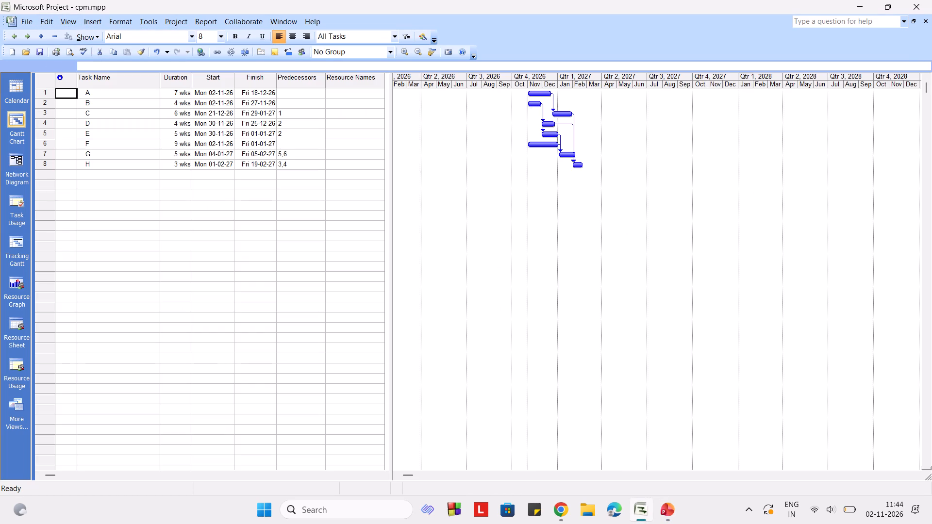
Switch to the PERT and CPM Analysis presentation in PowerPoint and read the slides on inserting columns, customizing fields, renaming durations and entering formulas.
click(667, 508)
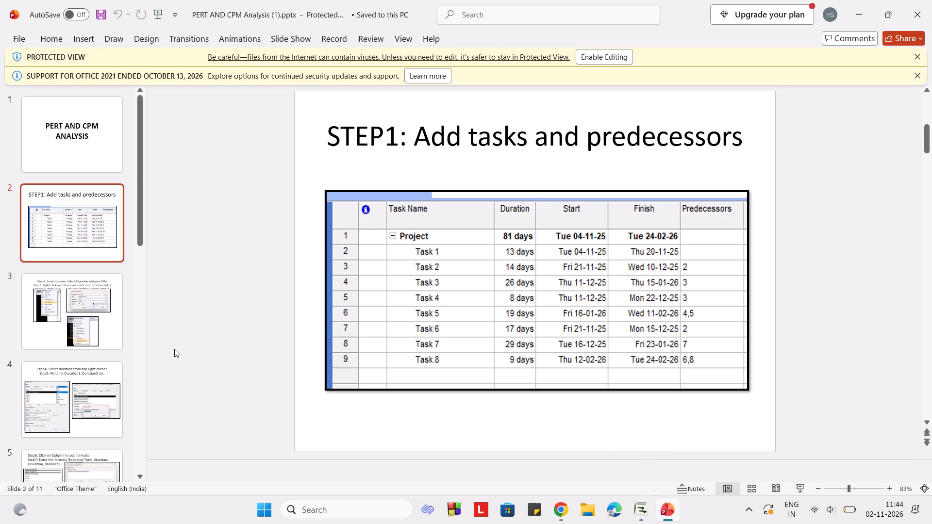
key(Down)
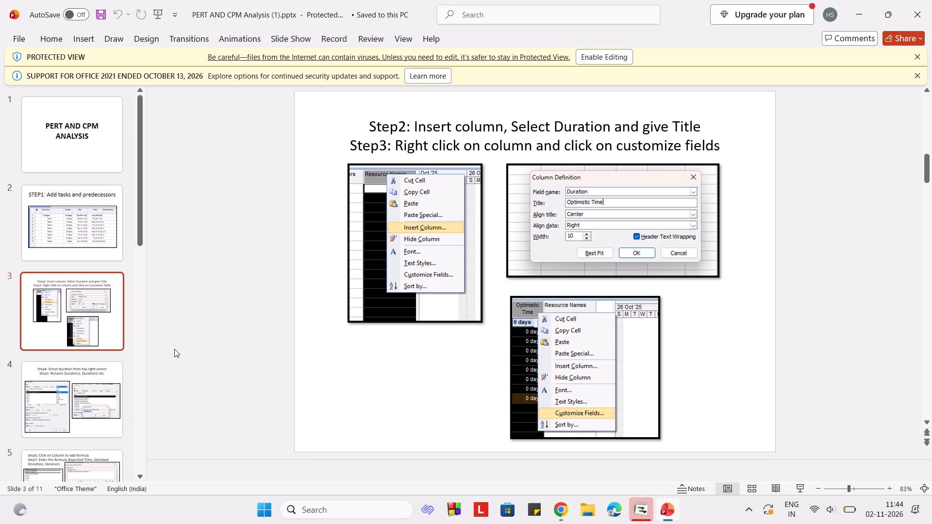
key(Down)
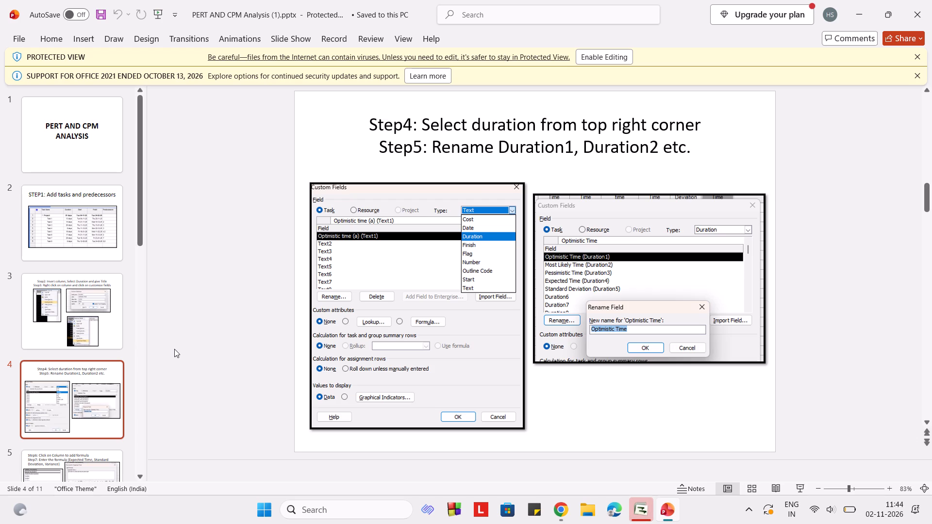
key(Down)
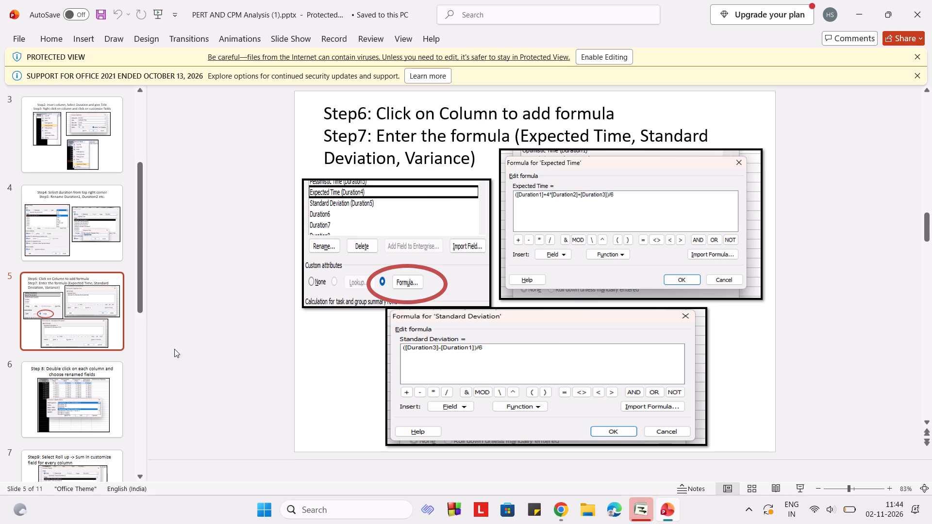
key(Down)
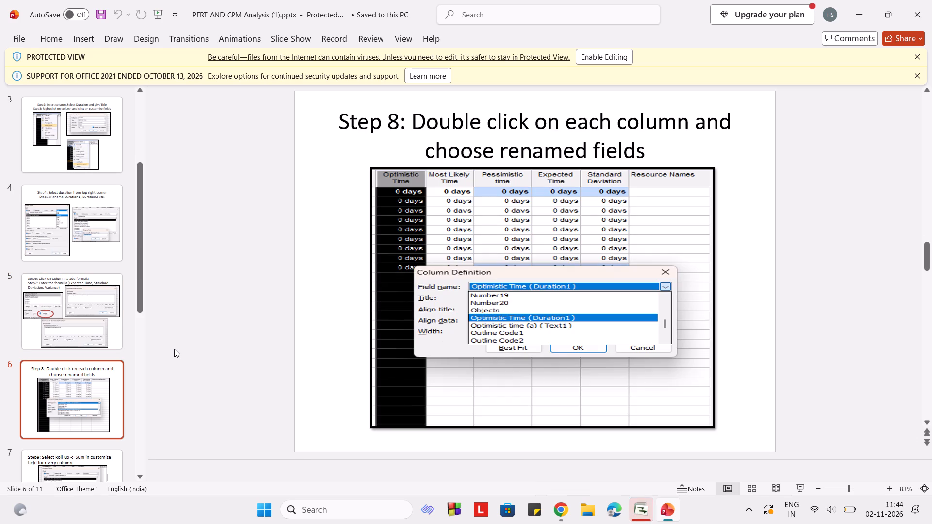
key(Up)
key(Up)
key(Up)
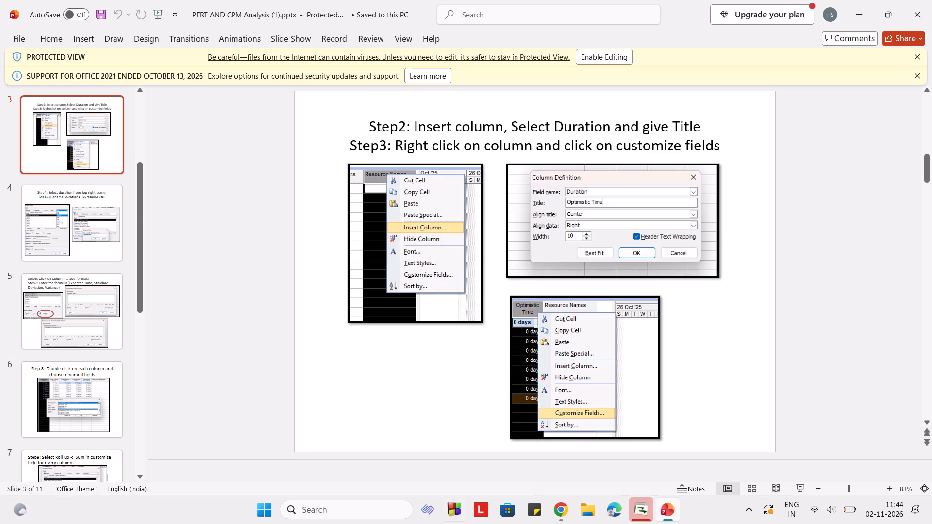
Switch back to Microsoft Project and save the changes to cpm.mpp.
click(641, 509)
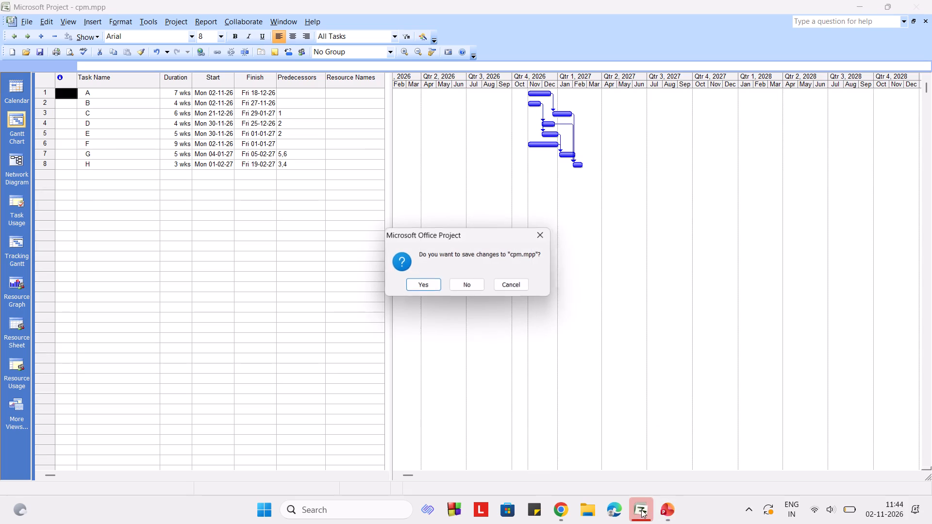
click(428, 287)
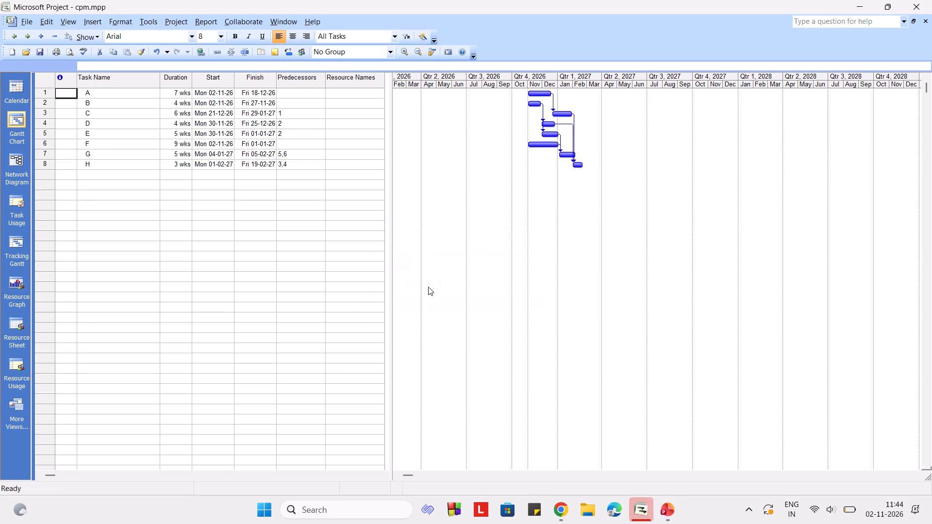
Display the project in the Resource Sheet view.
click(68, 27)
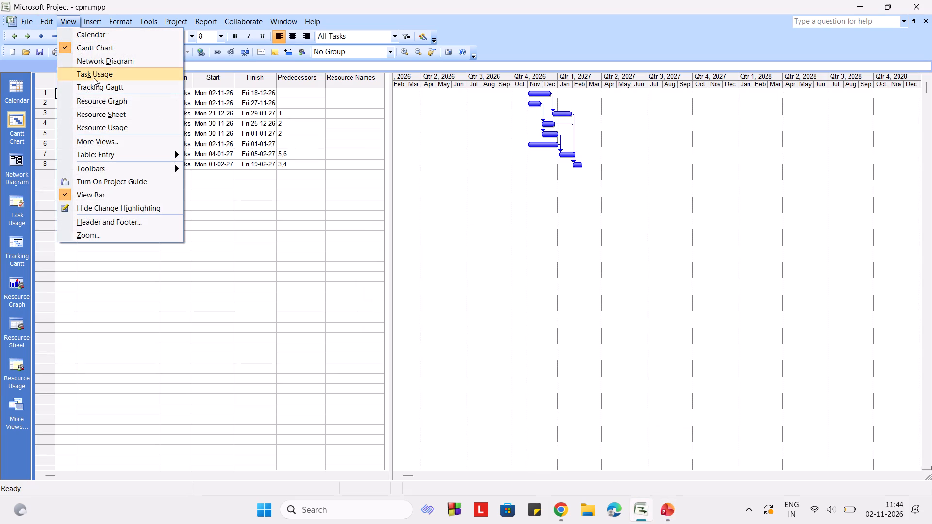
click(101, 117)
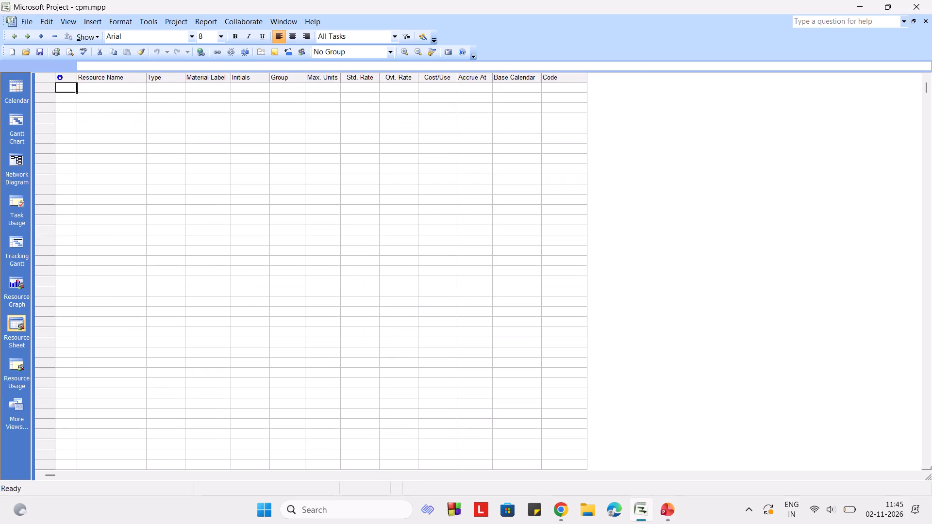
Insert an ID field column titled Optimistic Time before the Resource Name column, checking the column title against the presentation's Step 2 slide.
click(112, 78)
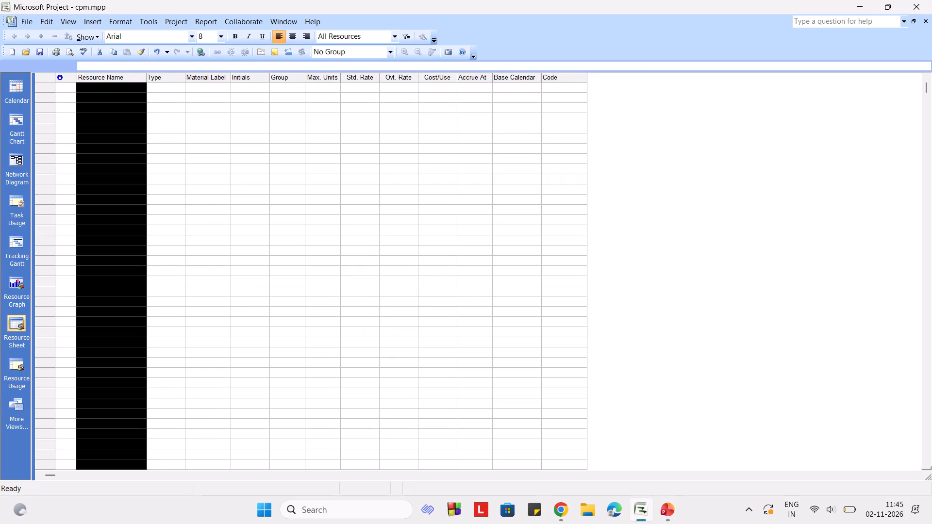
right_click(112, 78)
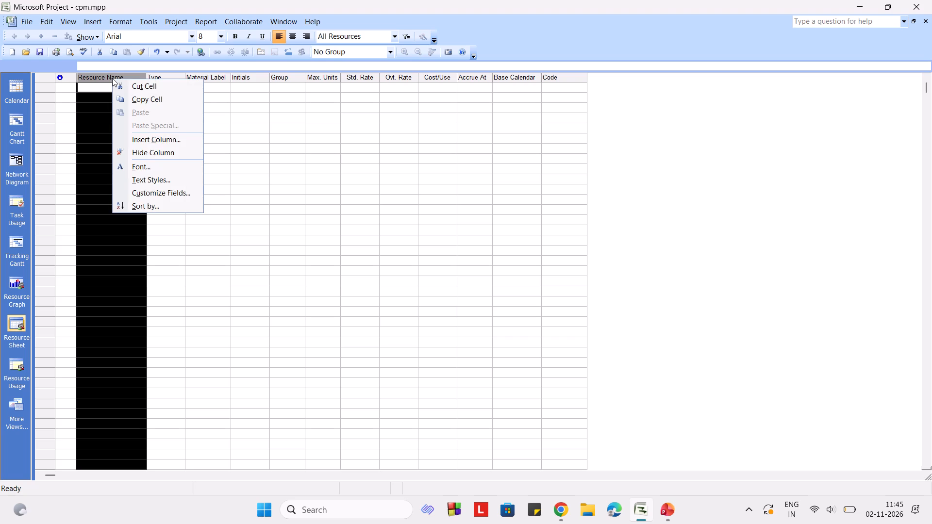
click(112, 78)
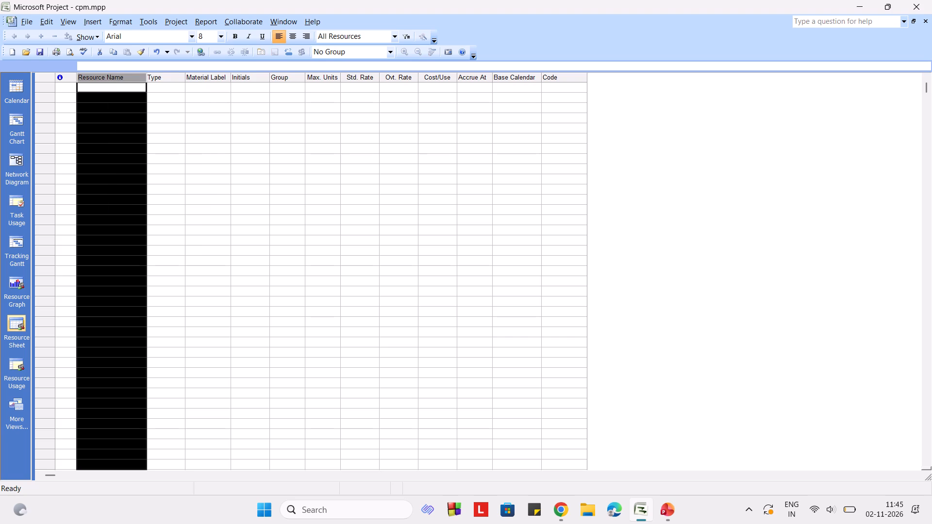
key(alt+Tab)
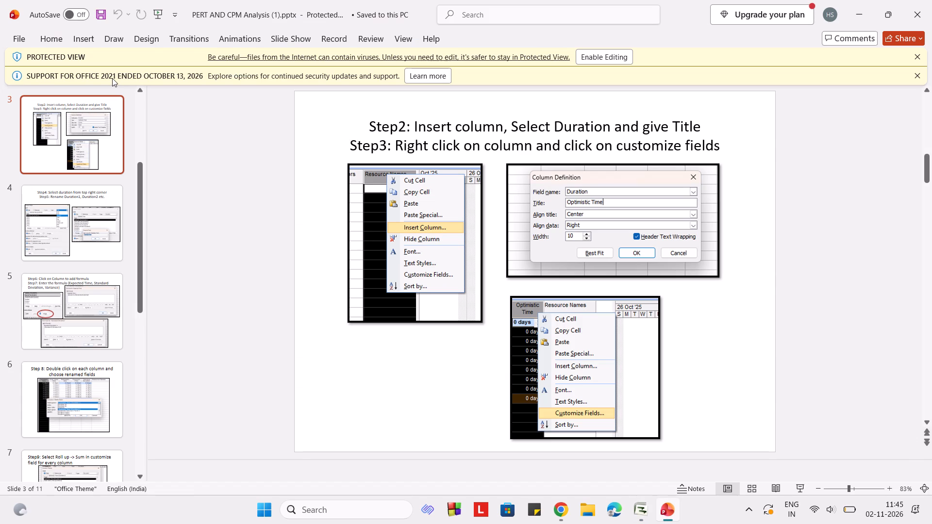
key(alt+Tab)
right_click(112, 78)
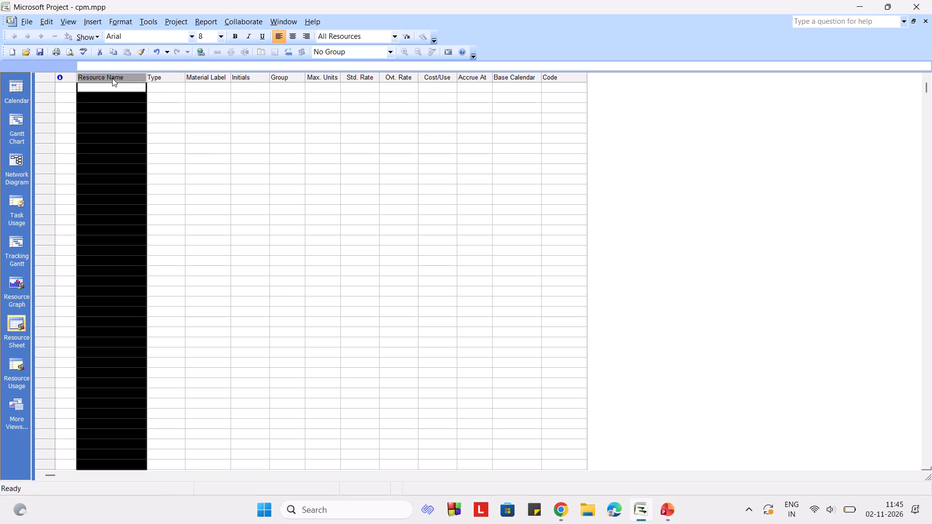
click(140, 141)
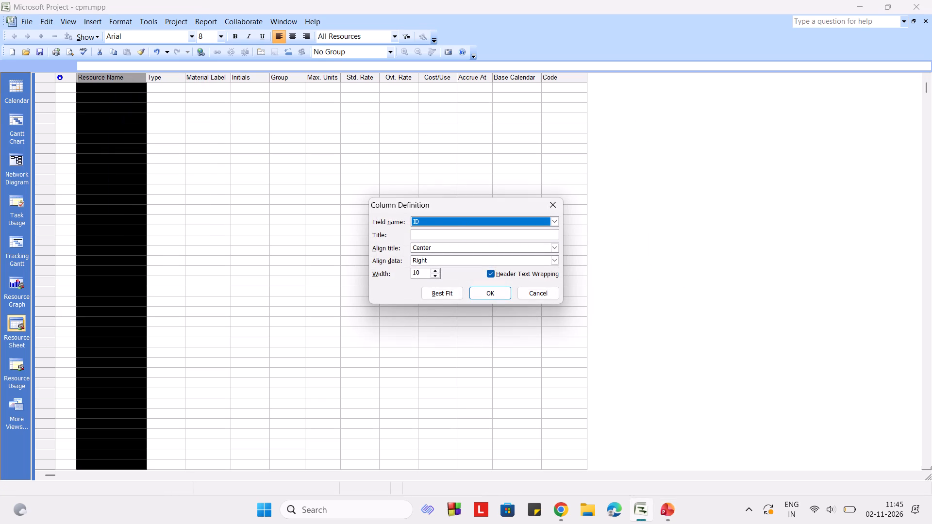
click(483, 236)
key(alt+Tab)
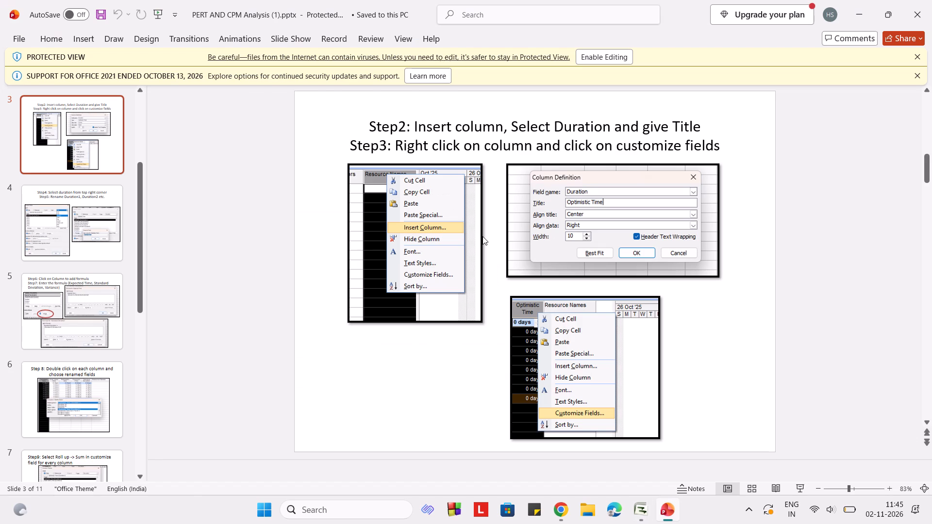
key(alt+Tab)
text(Optimistic)
key(space)
key(alt+Tab)
key(alt+Tab)
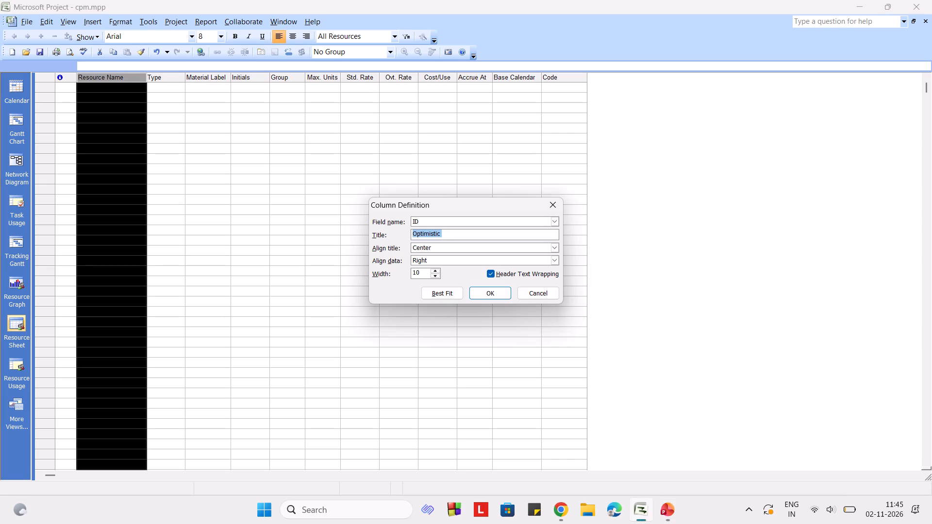
key(Right)
text(Time)
key(alt+Tab)
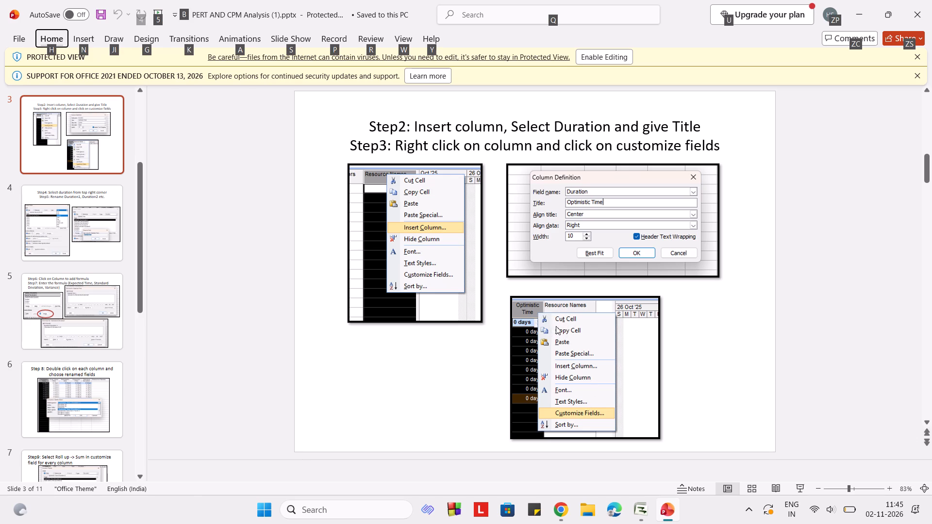
key(alt+Tab)
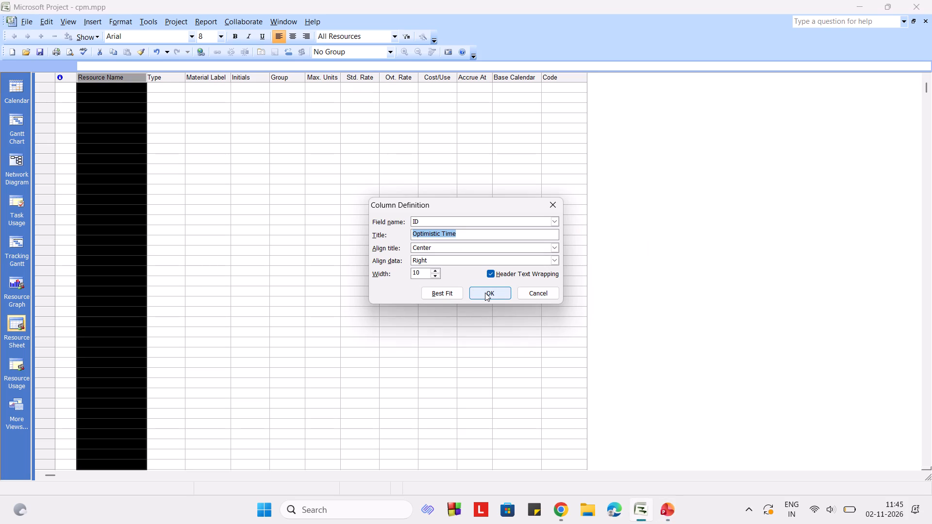
click(485, 293)
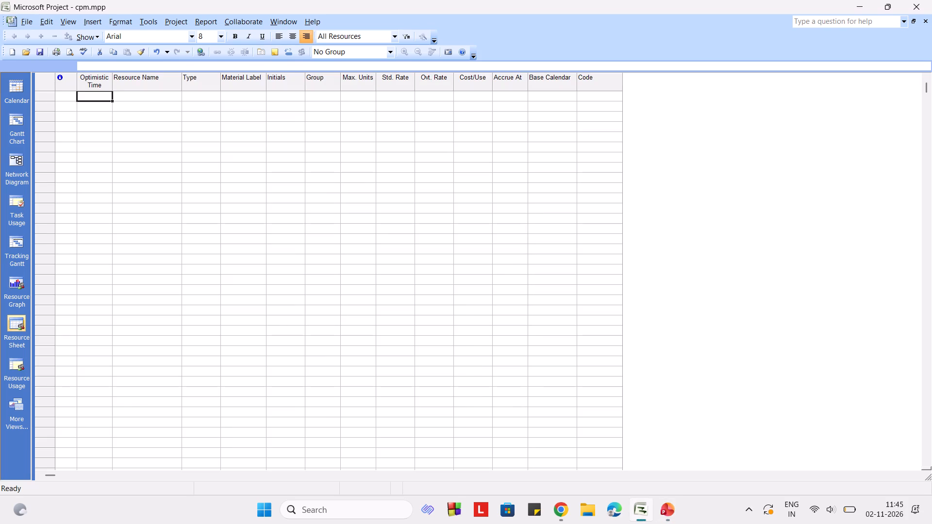
Open the custom fields settings for the Optimistic Time column, consulting the presentation's Step 3 to Step 5 slides.
key(alt+Tab)
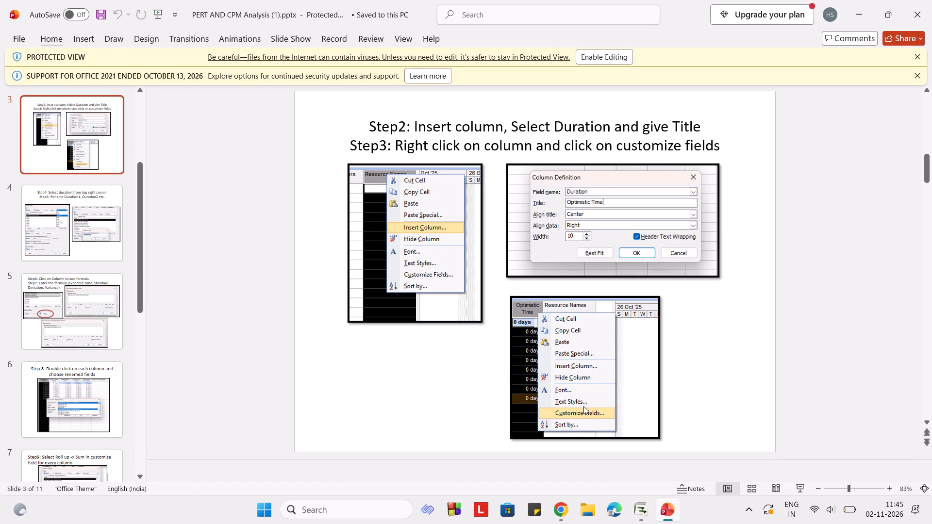
key(alt+Tab)
click(99, 82)
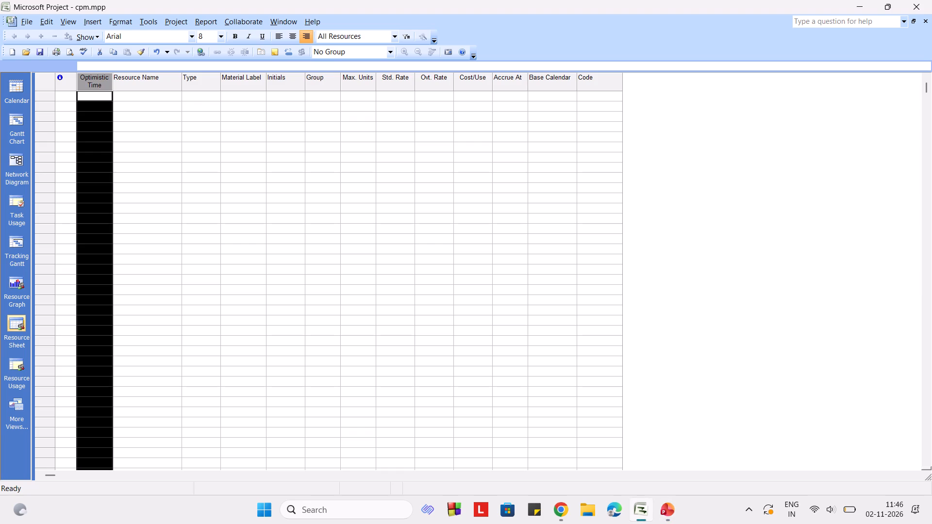
right_click(99, 82)
click(137, 192)
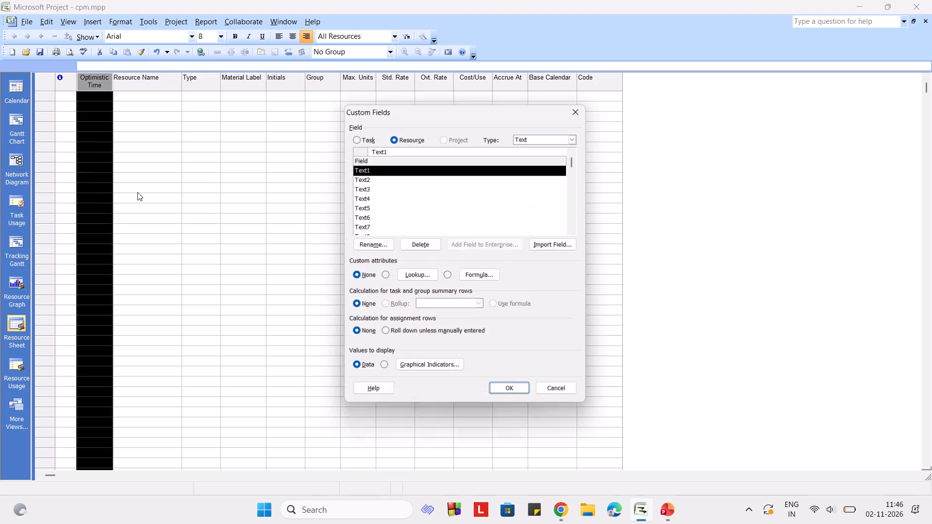
key(alt+Tab)
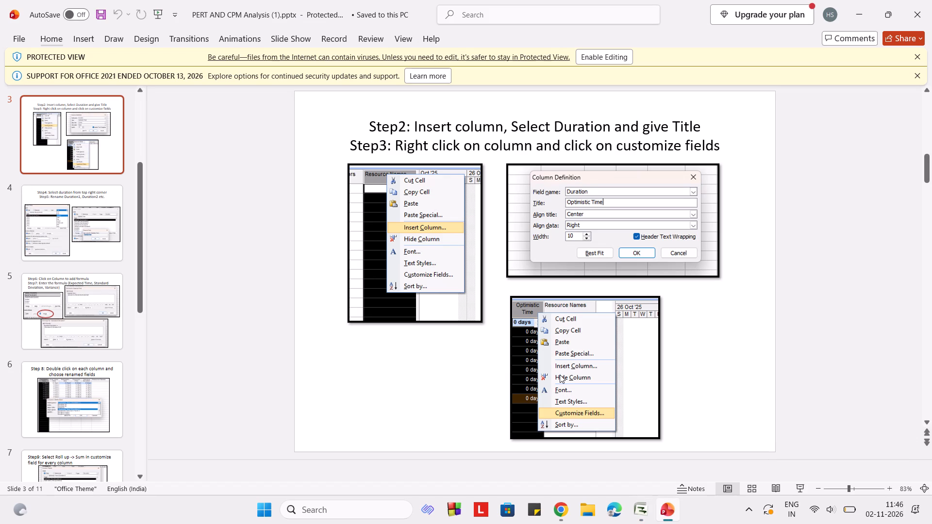
key(Down)
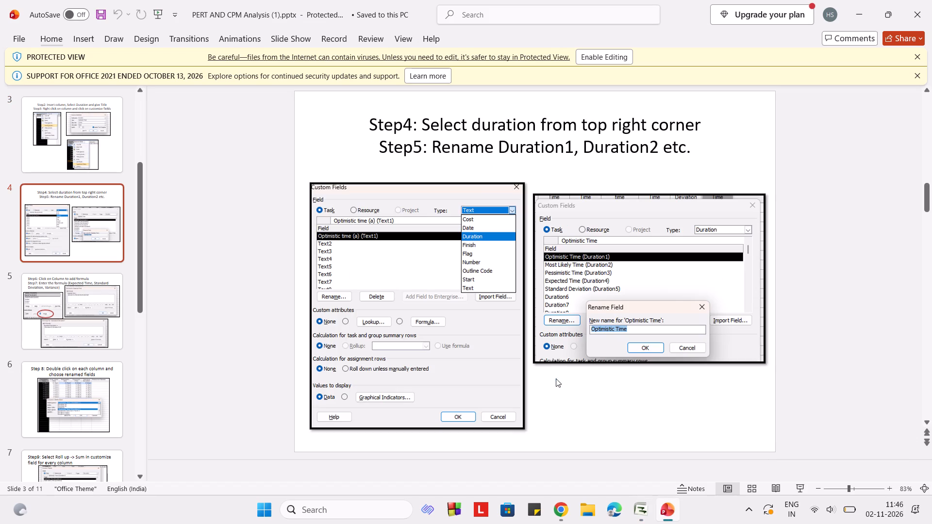
key(alt+Tab)
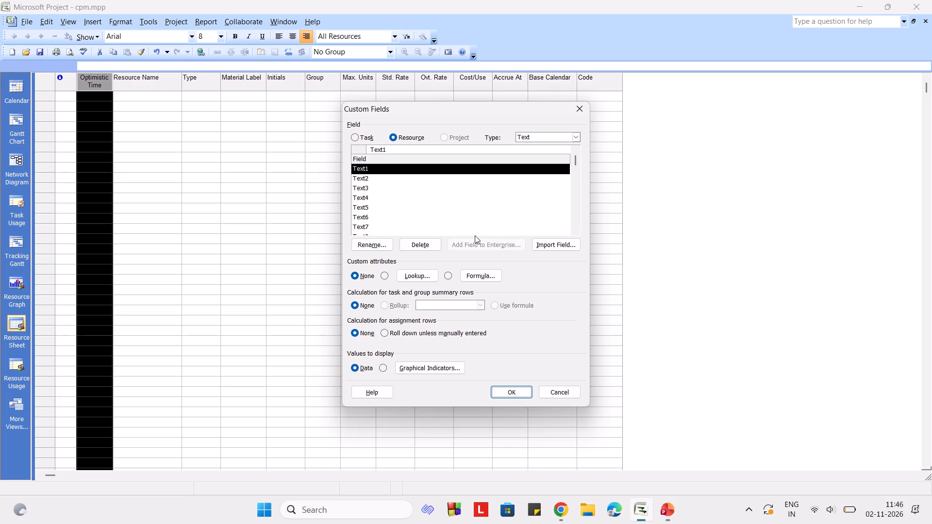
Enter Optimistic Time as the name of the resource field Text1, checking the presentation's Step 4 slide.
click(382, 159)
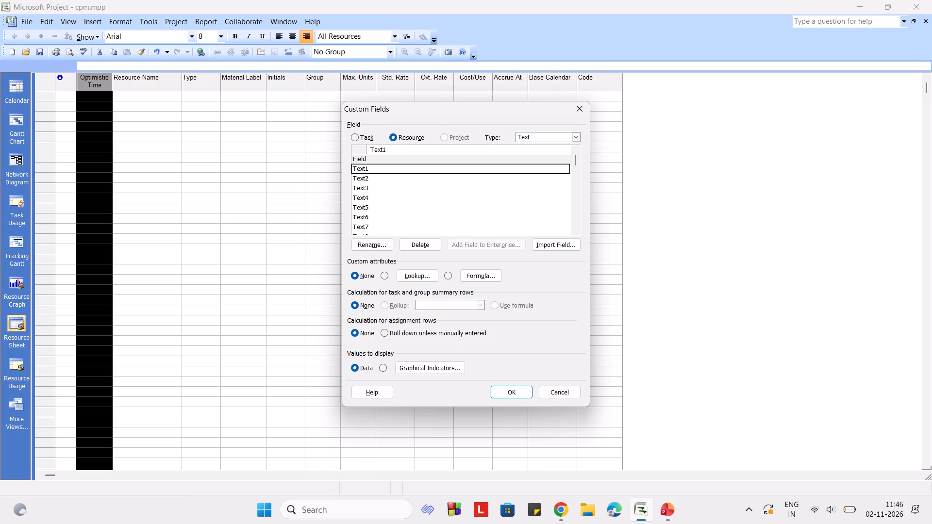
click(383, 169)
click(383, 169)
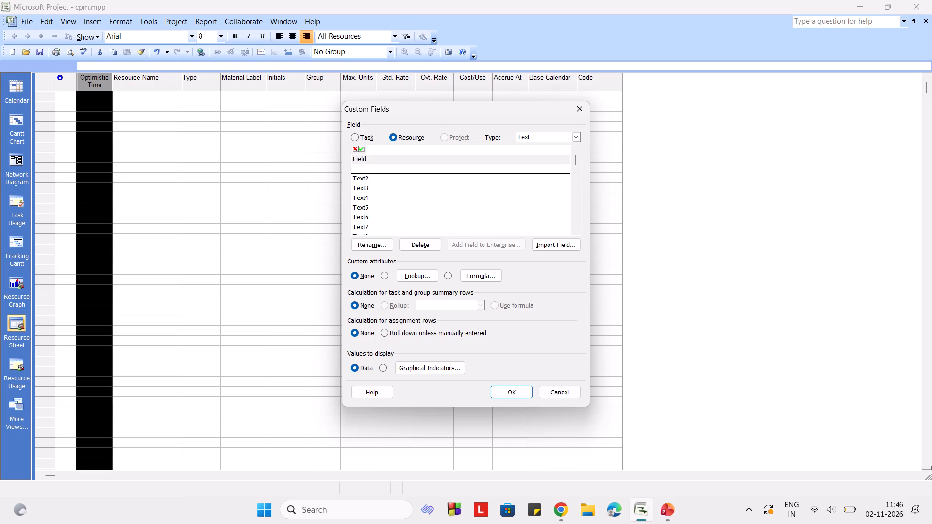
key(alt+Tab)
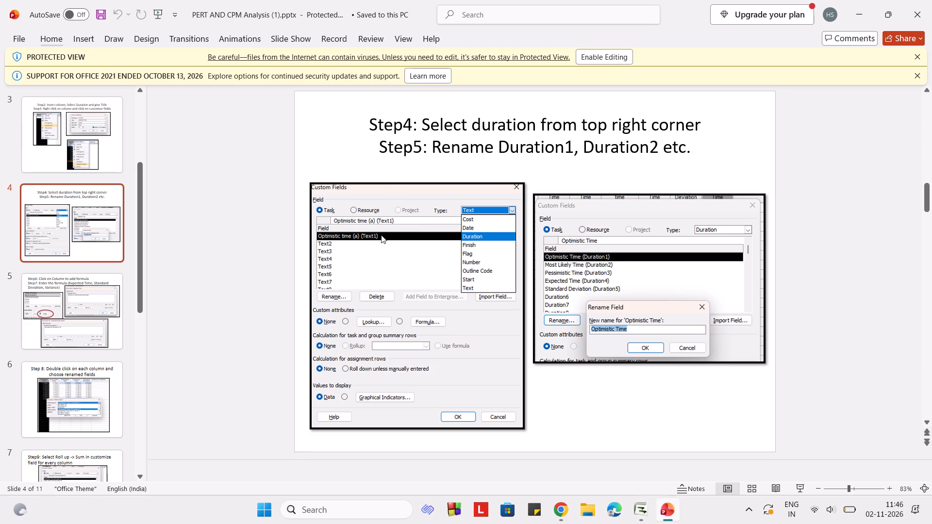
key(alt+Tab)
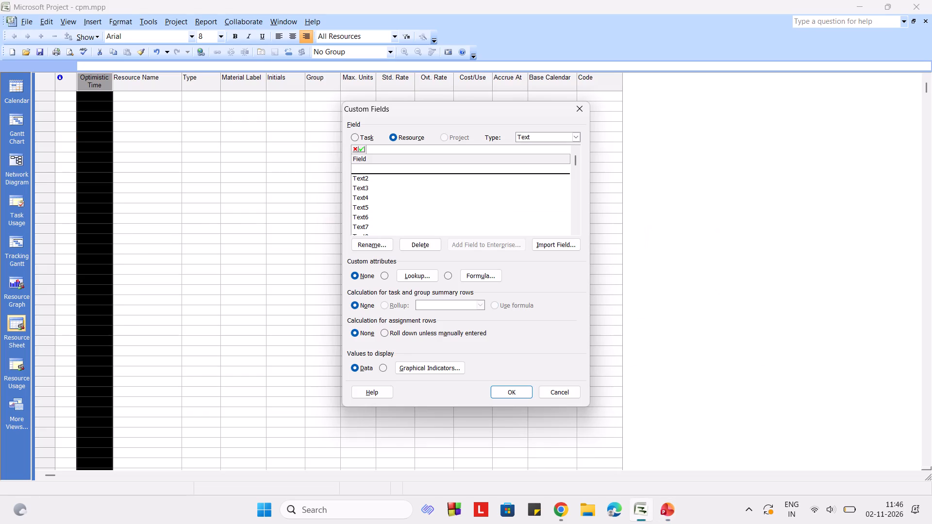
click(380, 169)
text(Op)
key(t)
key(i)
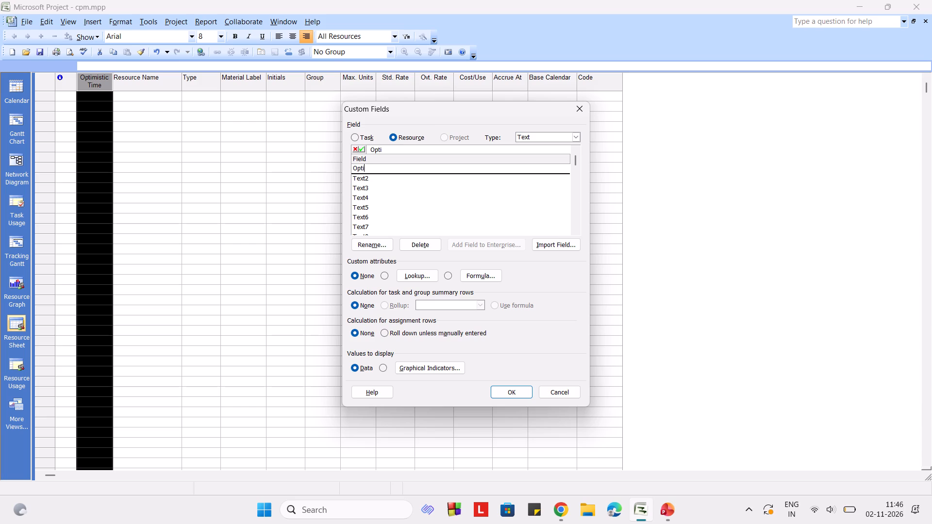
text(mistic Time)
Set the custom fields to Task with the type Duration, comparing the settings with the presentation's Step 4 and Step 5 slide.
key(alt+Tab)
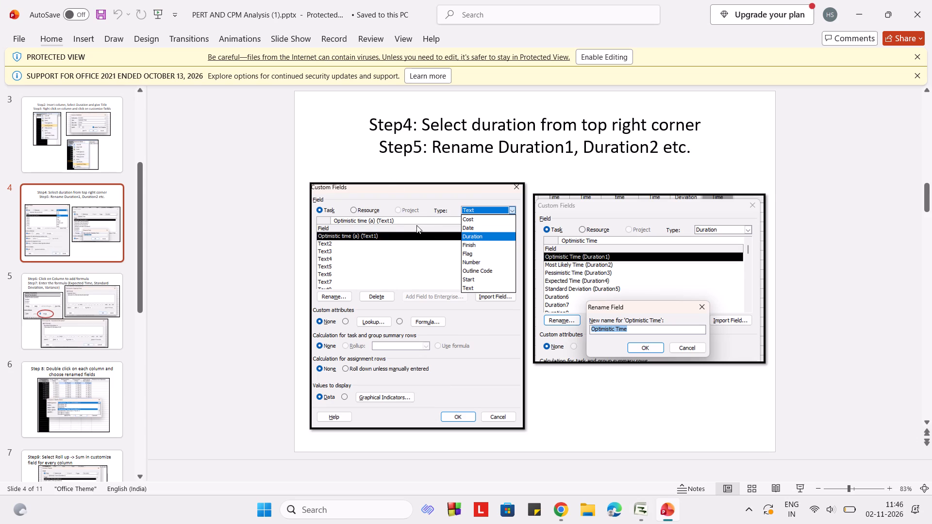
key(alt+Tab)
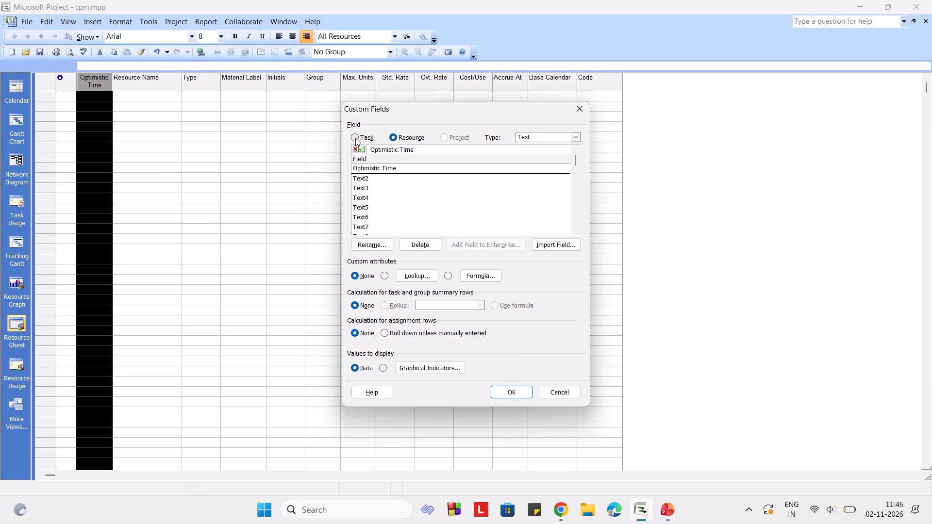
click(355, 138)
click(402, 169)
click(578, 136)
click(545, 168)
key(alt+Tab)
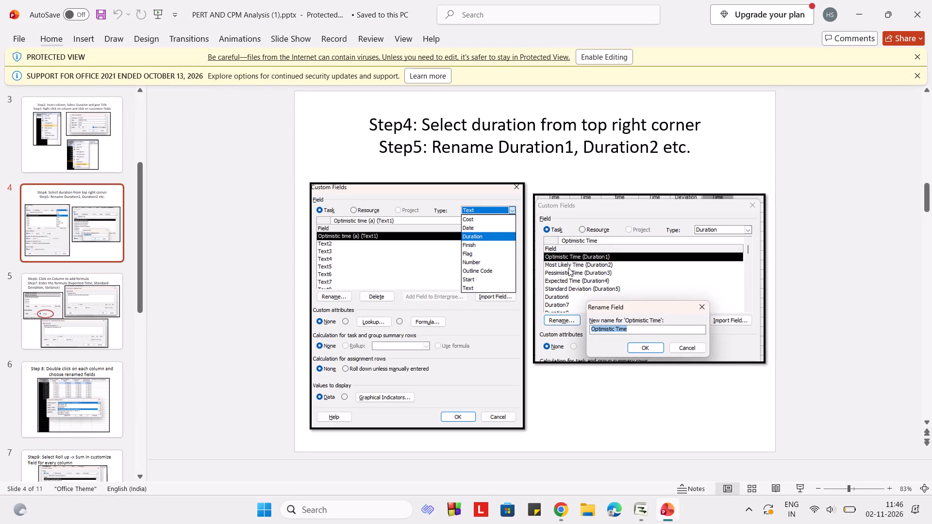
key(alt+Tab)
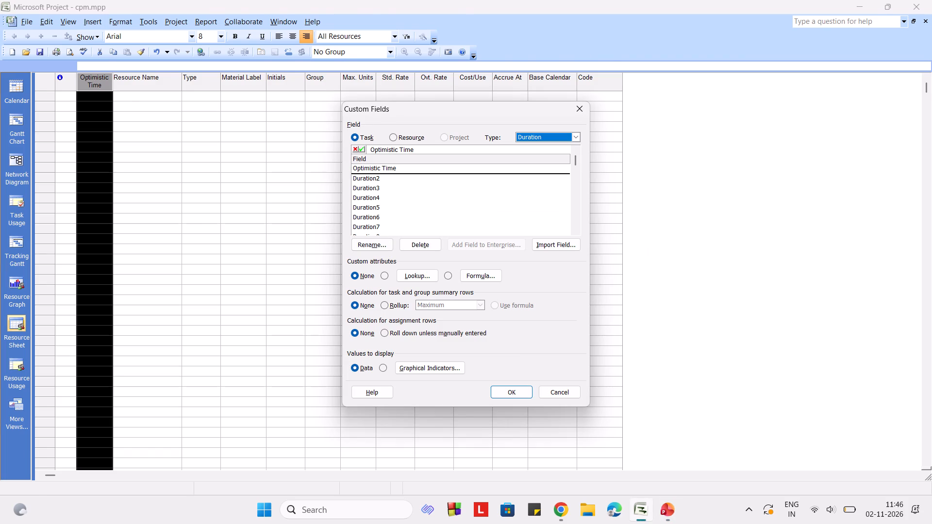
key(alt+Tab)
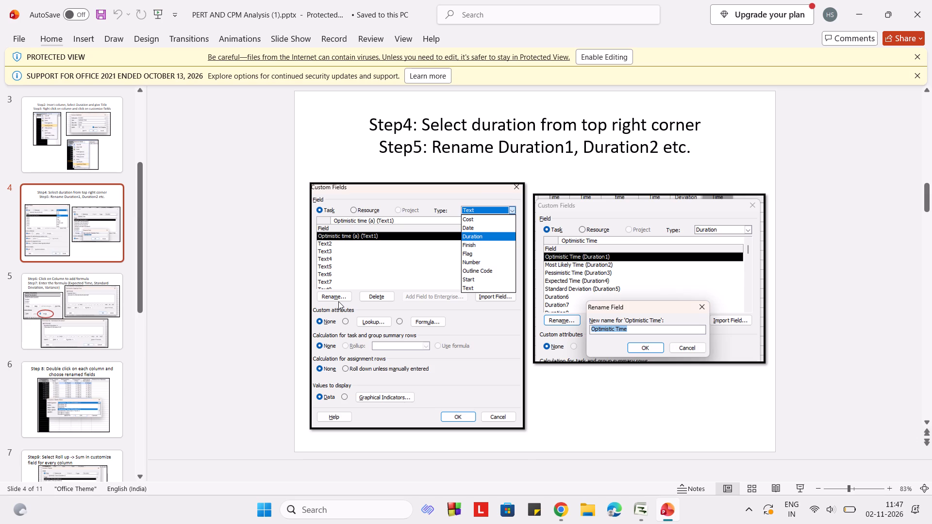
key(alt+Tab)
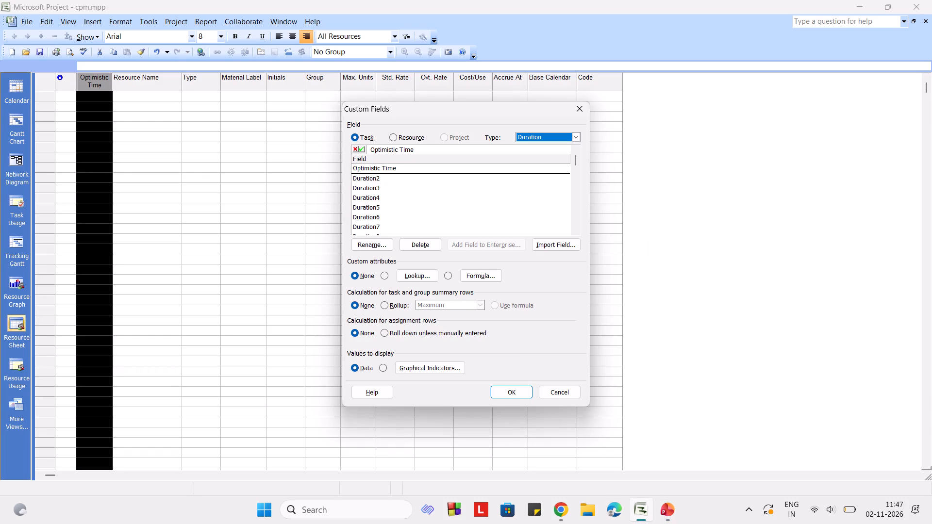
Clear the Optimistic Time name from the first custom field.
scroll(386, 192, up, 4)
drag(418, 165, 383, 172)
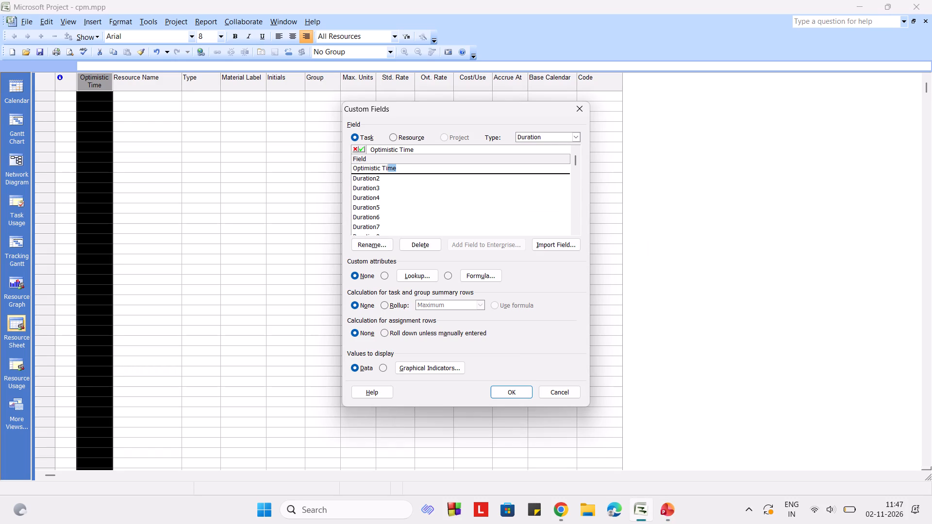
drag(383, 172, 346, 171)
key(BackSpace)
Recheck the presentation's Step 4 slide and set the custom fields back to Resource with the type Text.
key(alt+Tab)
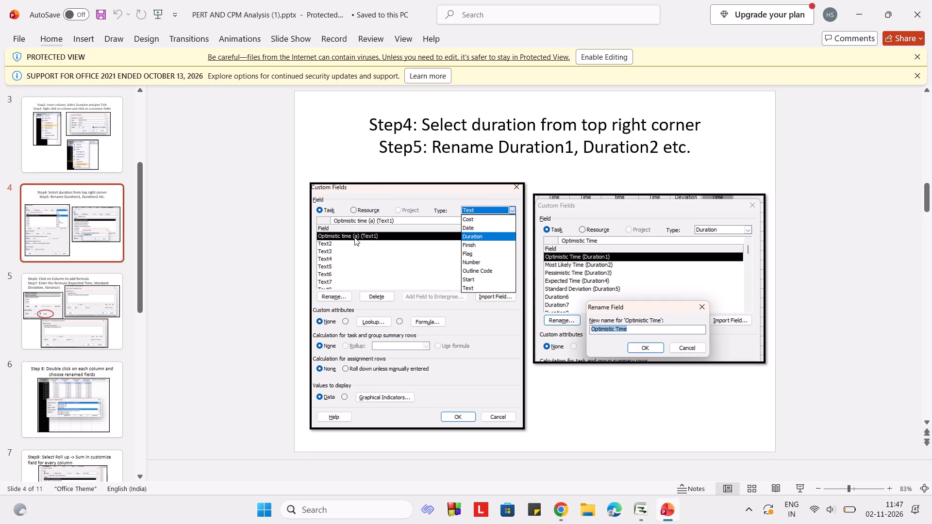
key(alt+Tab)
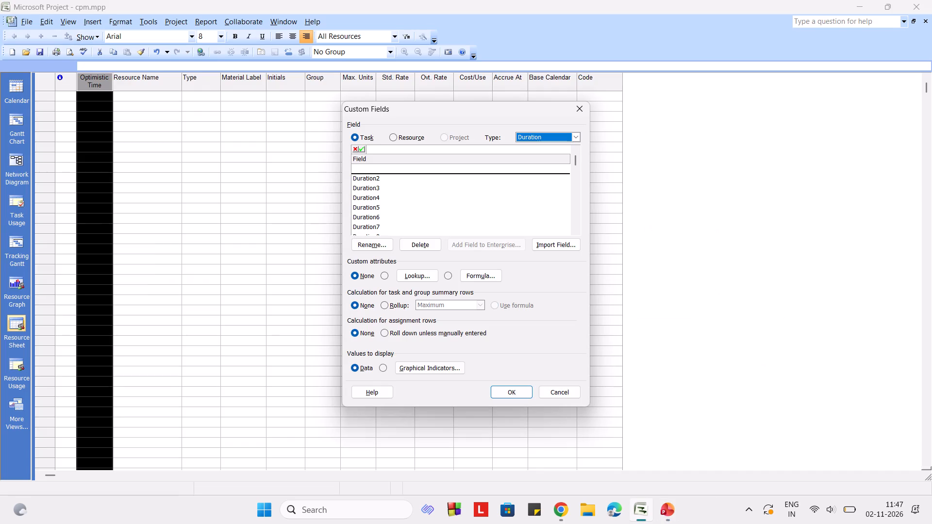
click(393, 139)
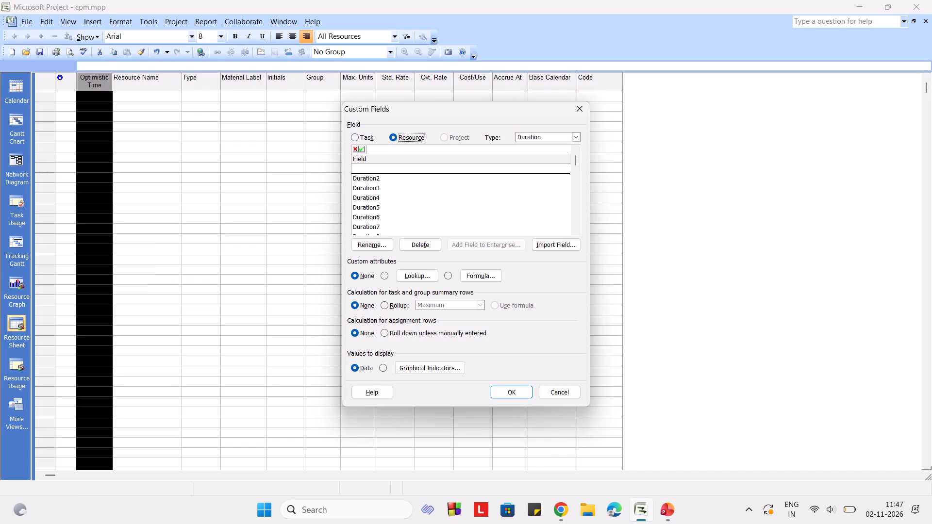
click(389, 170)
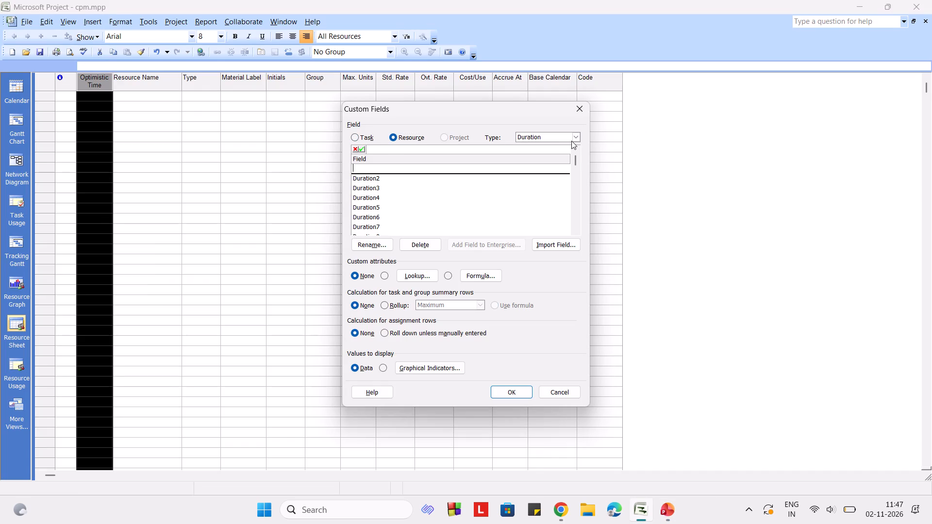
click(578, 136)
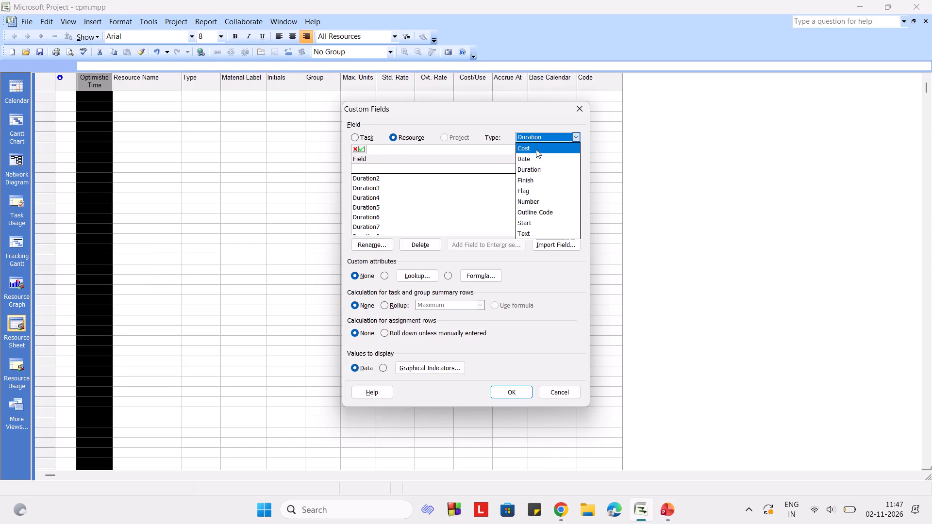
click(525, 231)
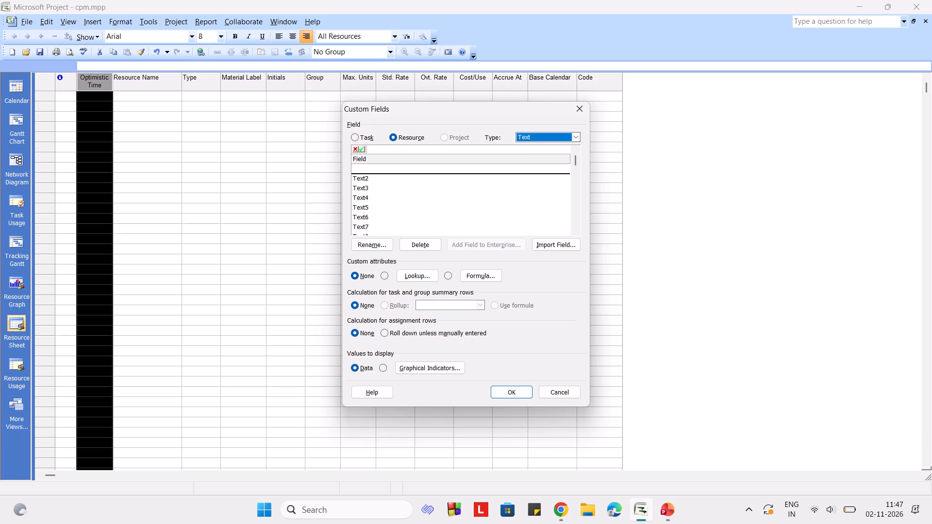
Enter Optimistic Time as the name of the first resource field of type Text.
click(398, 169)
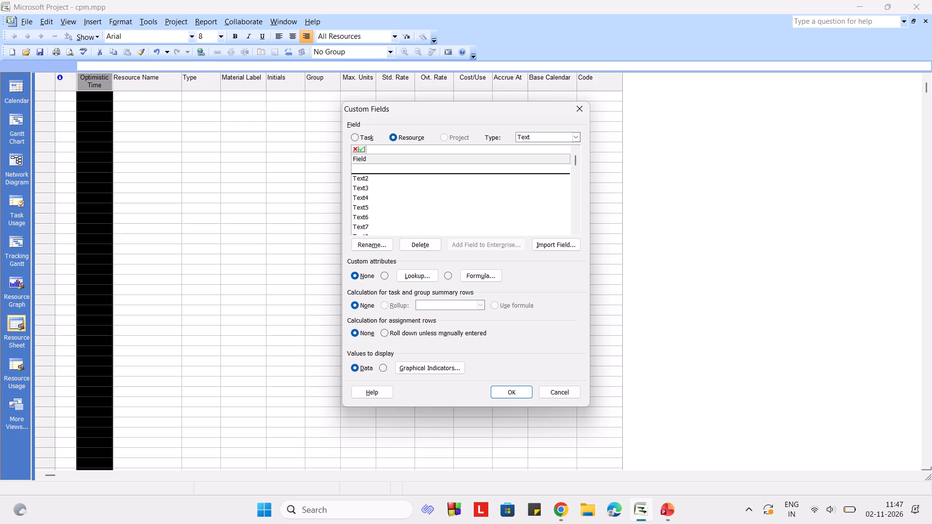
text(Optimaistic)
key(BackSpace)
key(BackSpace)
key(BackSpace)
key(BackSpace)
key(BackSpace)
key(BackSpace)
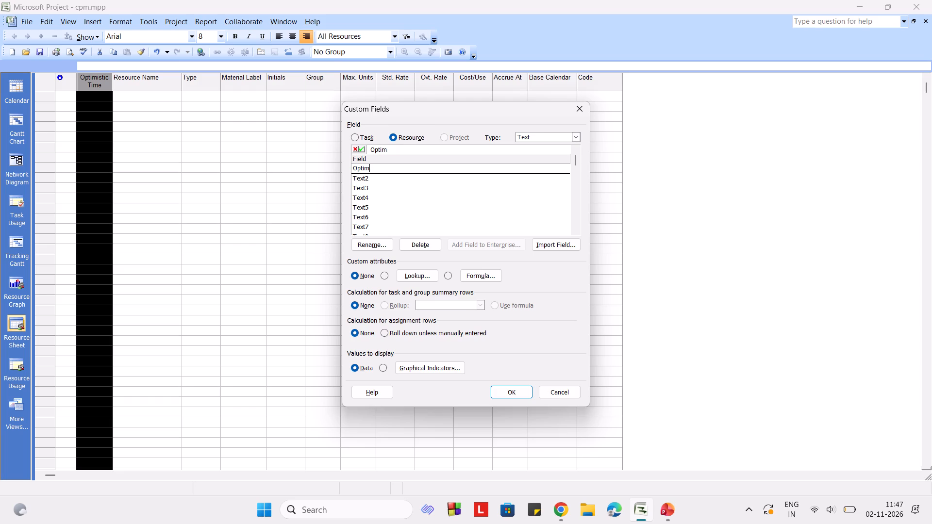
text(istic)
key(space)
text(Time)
Switch to the PERT and CPM Analysis presentation and review the Step 2 to Step 5 instructions on columns and custom fields.
key(alt+Tab)
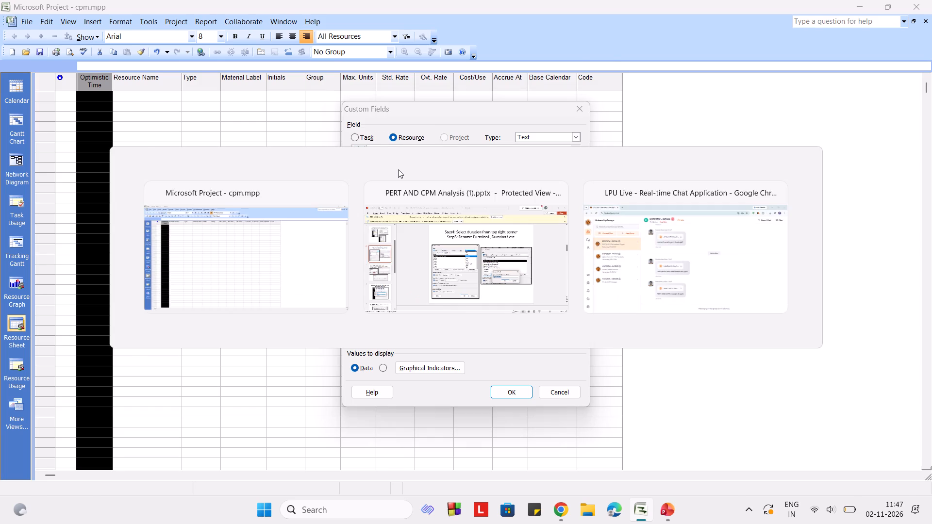
click(69, 160)
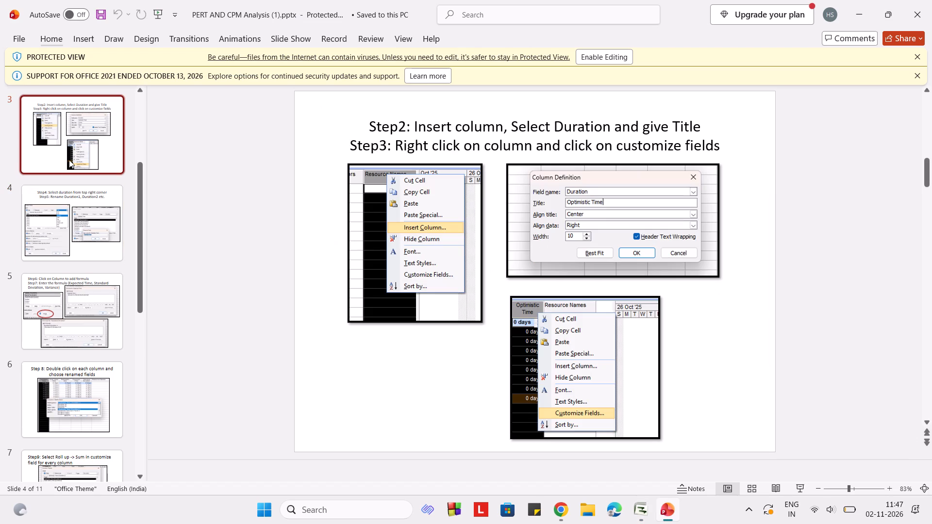
key(Up)
key(Up)
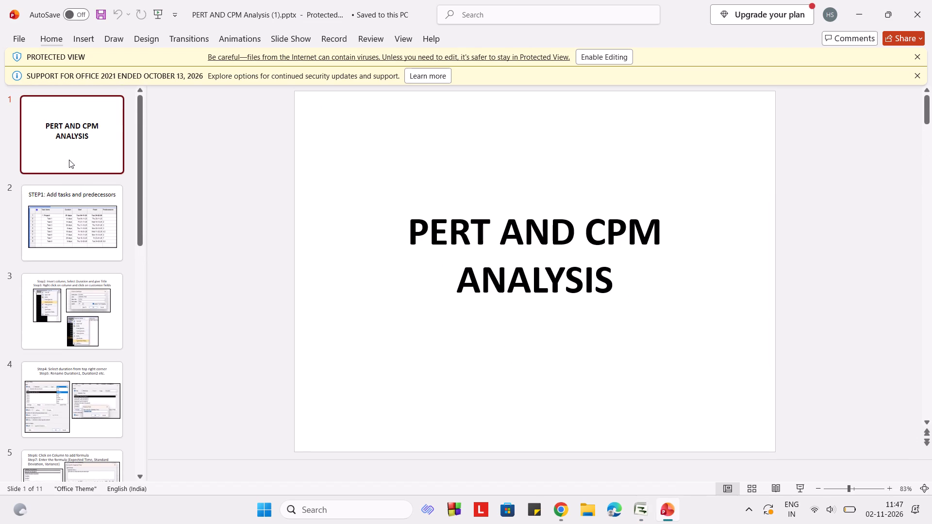
key(Down)
key(Down)
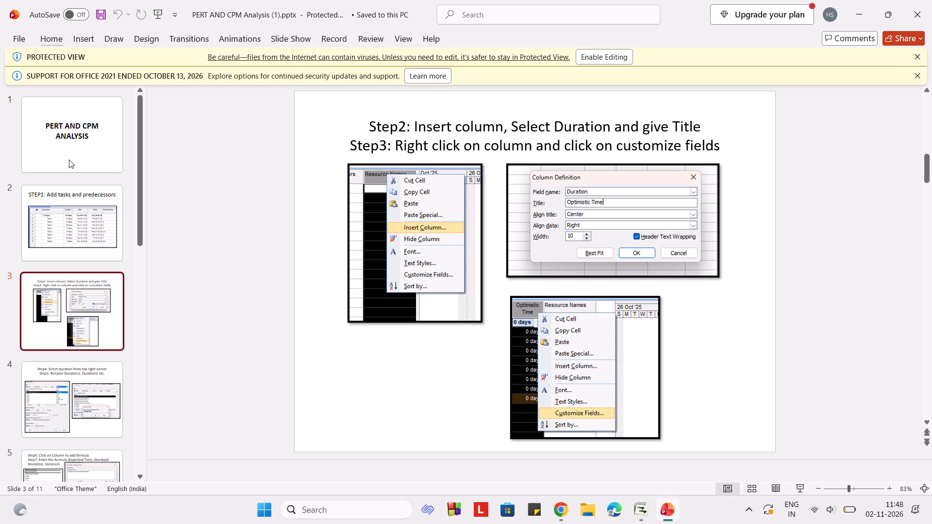
key(alt+Tab)
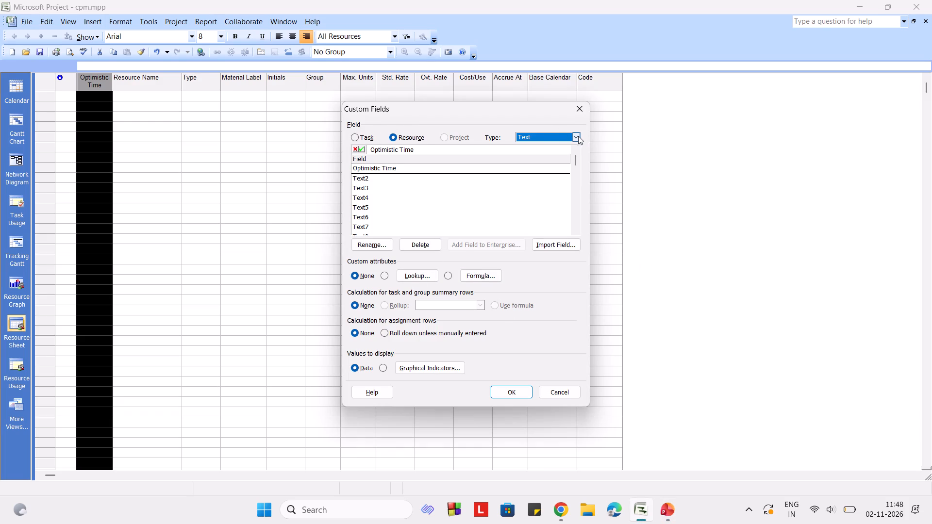
key(alt+Tab)
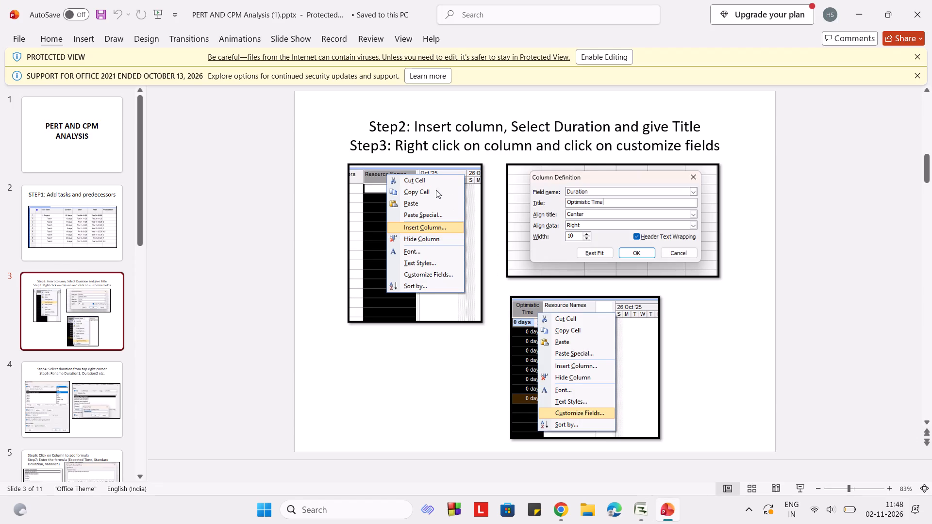
key(Down)
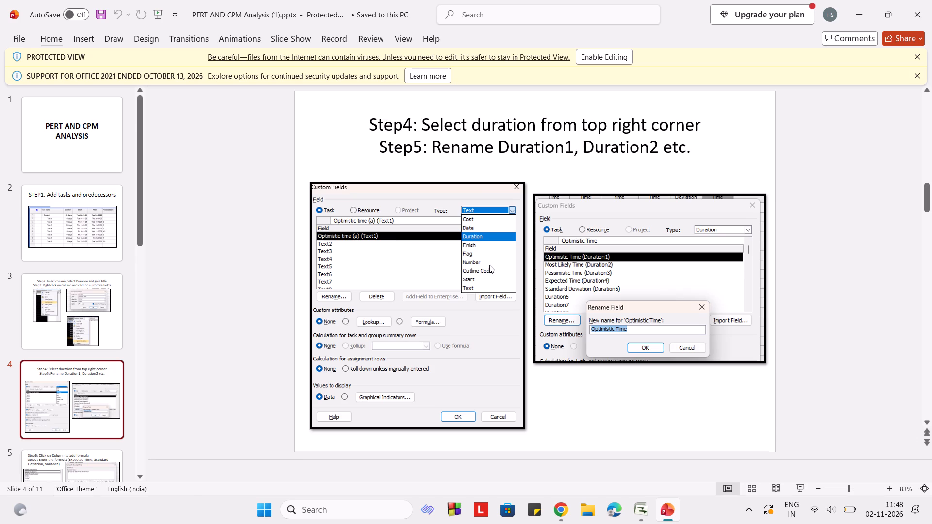
key(alt+Tab)
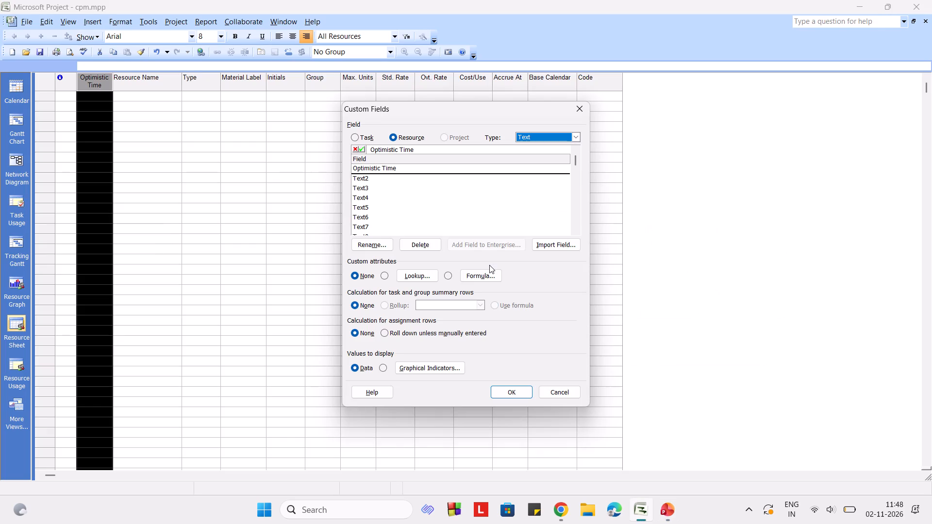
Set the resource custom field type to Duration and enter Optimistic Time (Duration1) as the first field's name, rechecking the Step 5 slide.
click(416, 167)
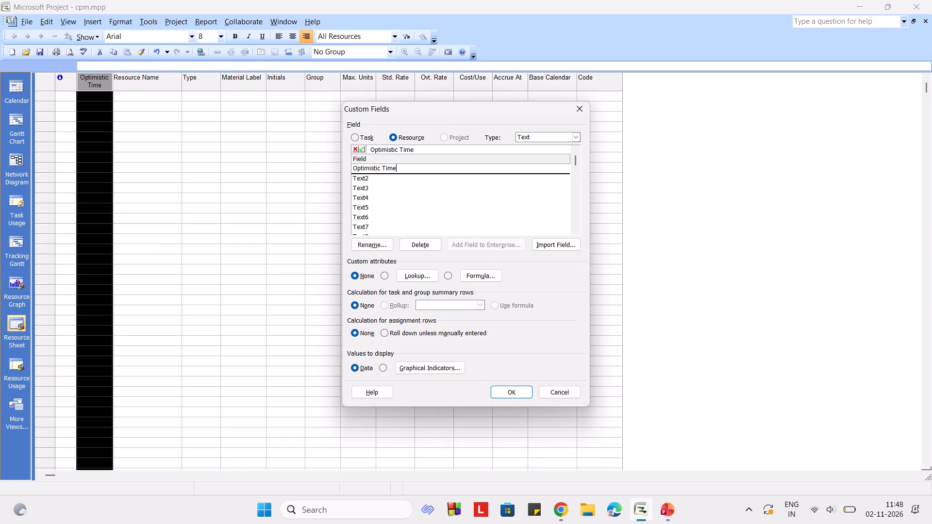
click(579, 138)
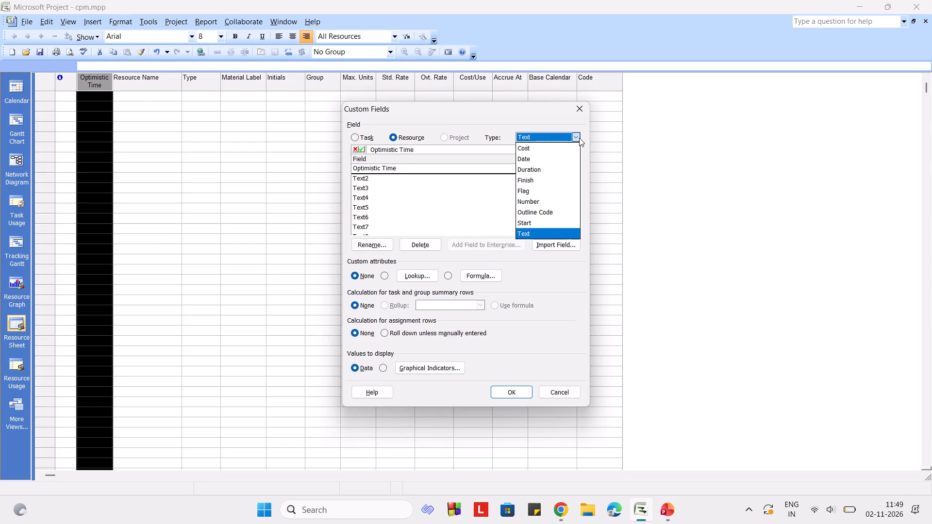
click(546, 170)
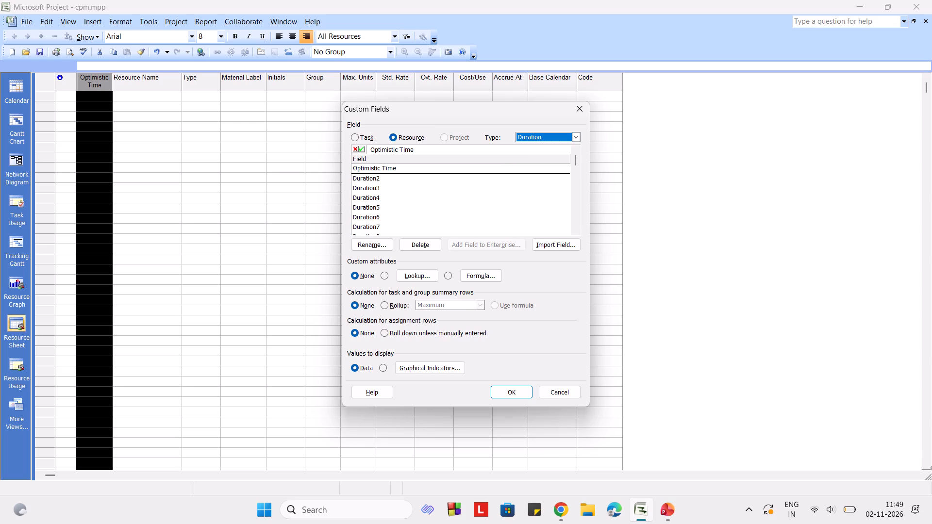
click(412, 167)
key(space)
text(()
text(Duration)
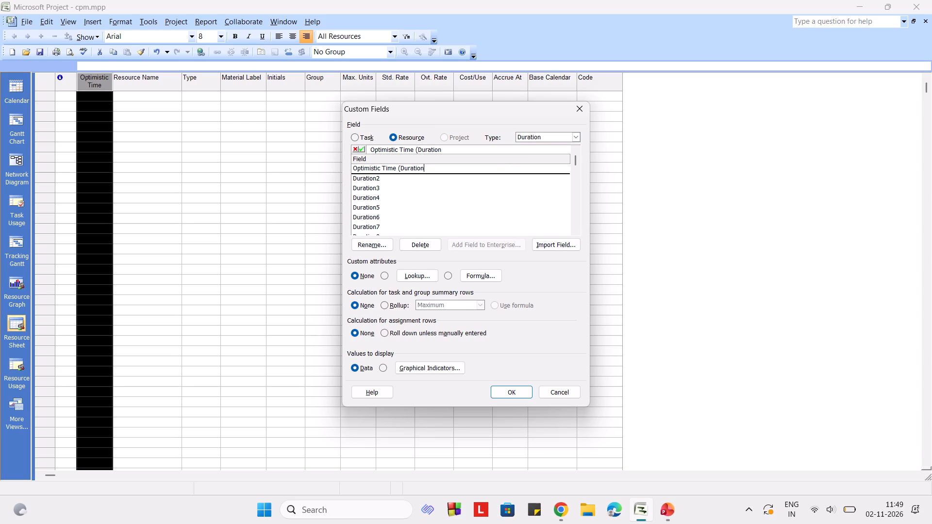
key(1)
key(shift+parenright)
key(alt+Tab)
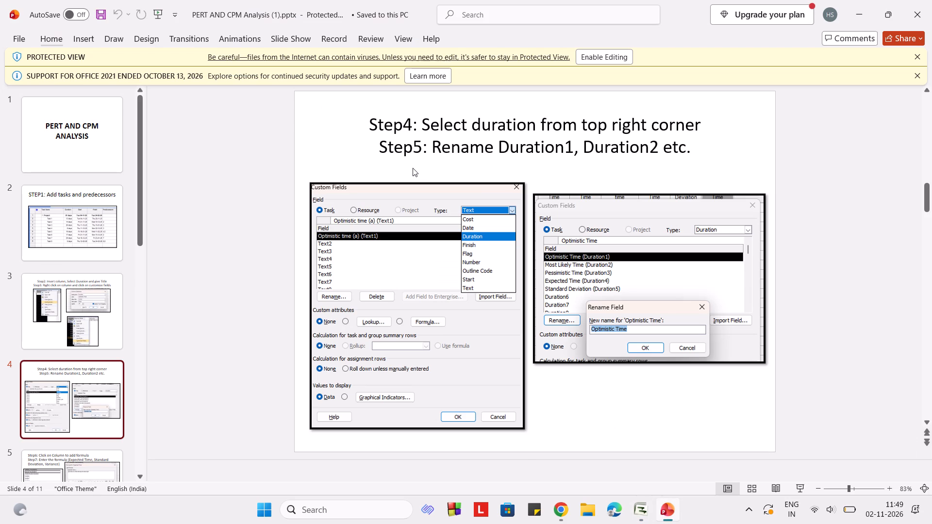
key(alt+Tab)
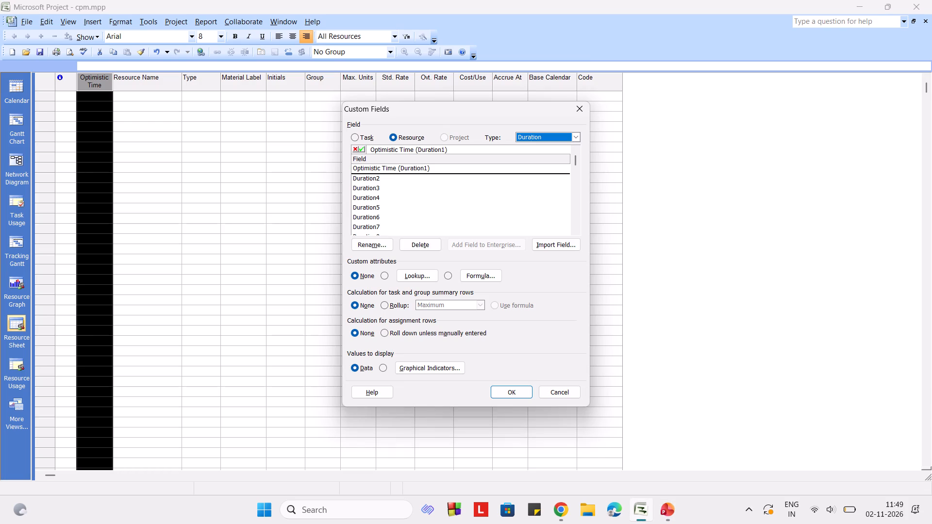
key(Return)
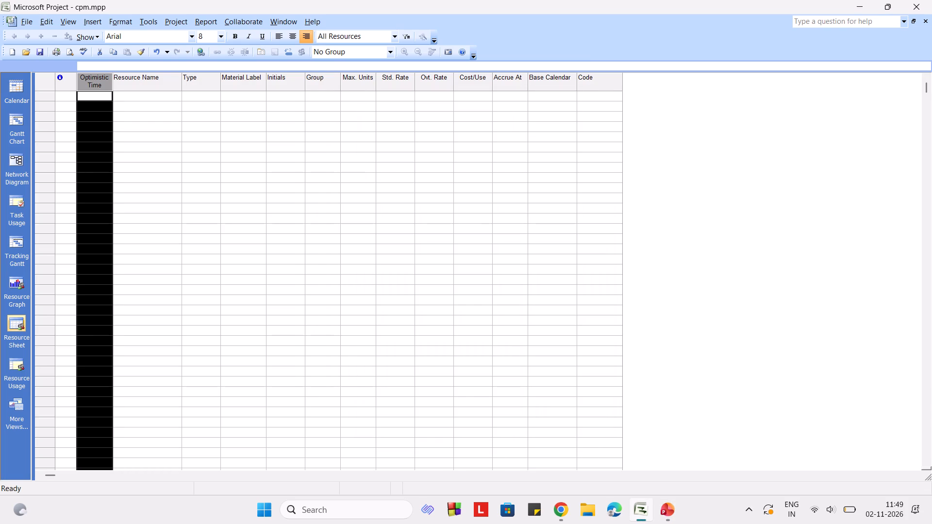
right_click(99, 77)
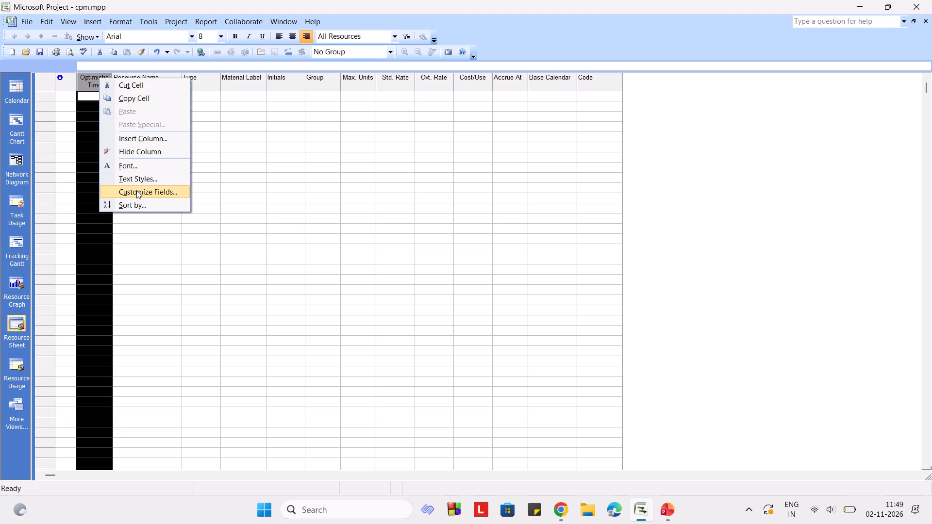
click(136, 190)
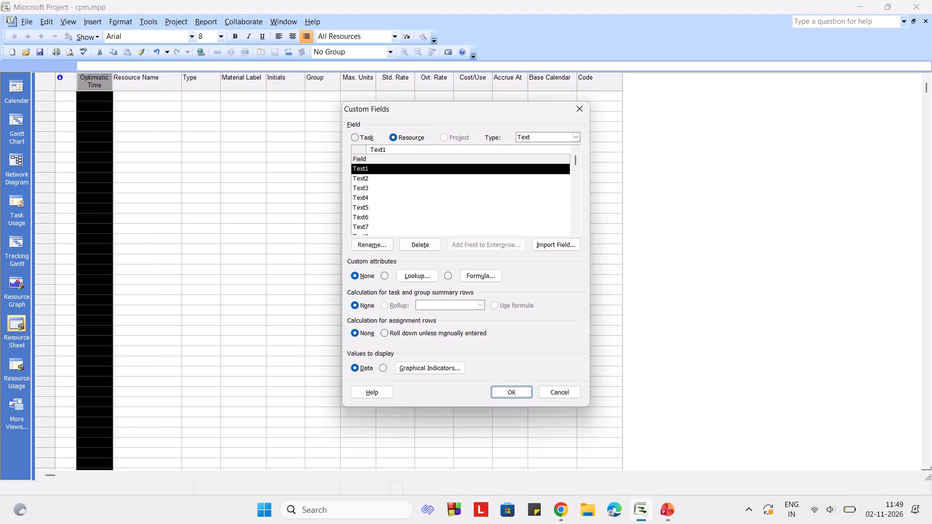
click(383, 170)
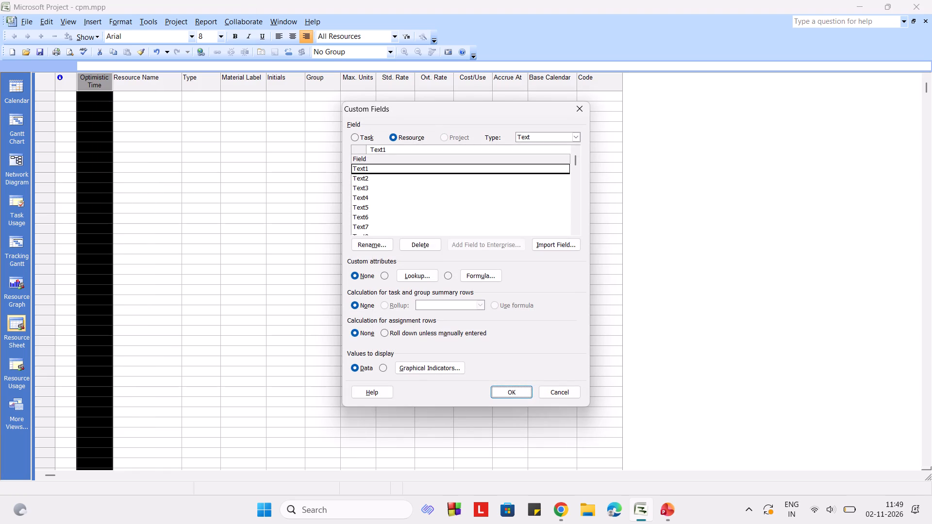
click(355, 136)
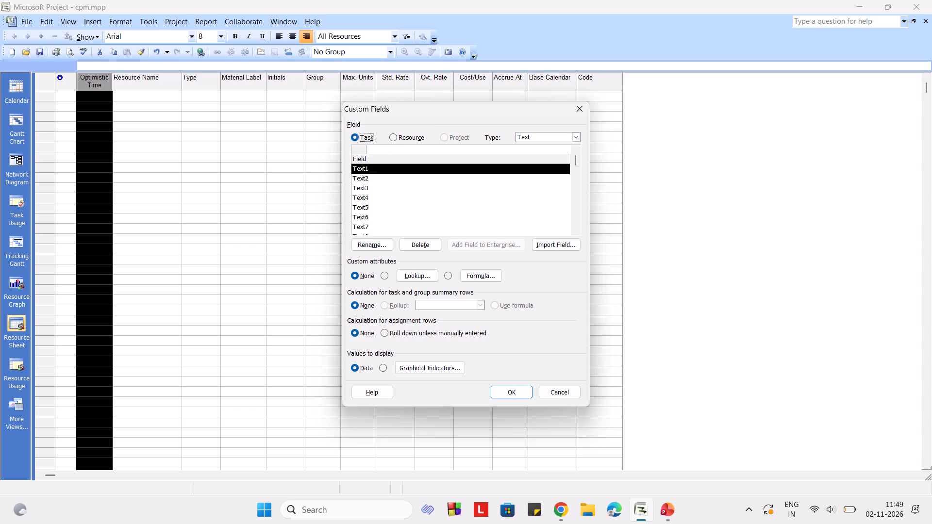
Rename the task field Text1 as Optimistic Time.
click(383, 170)
drag(382, 169, 360, 168)
click(378, 246)
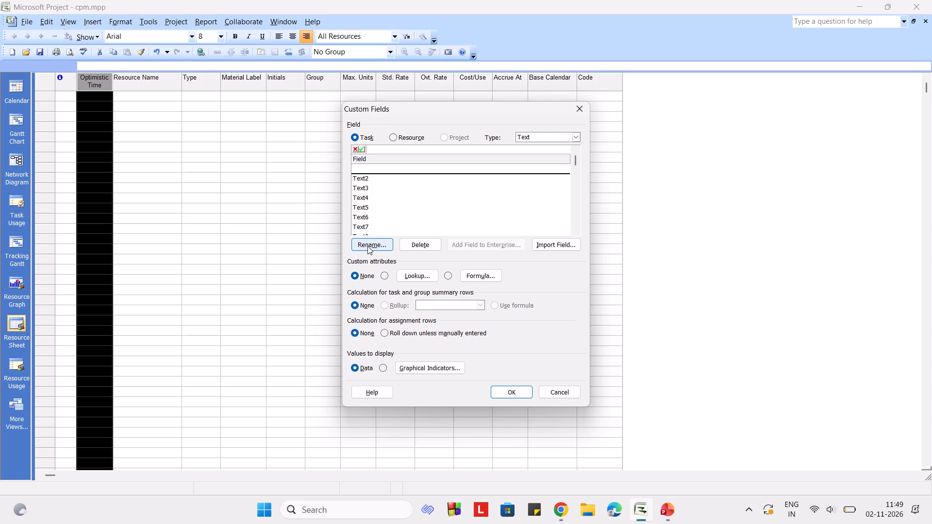
click(354, 149)
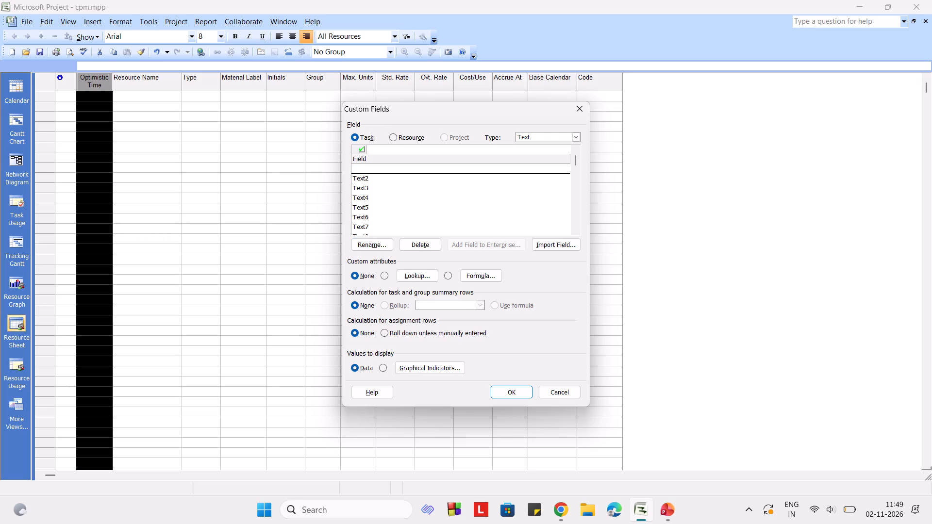
click(366, 242)
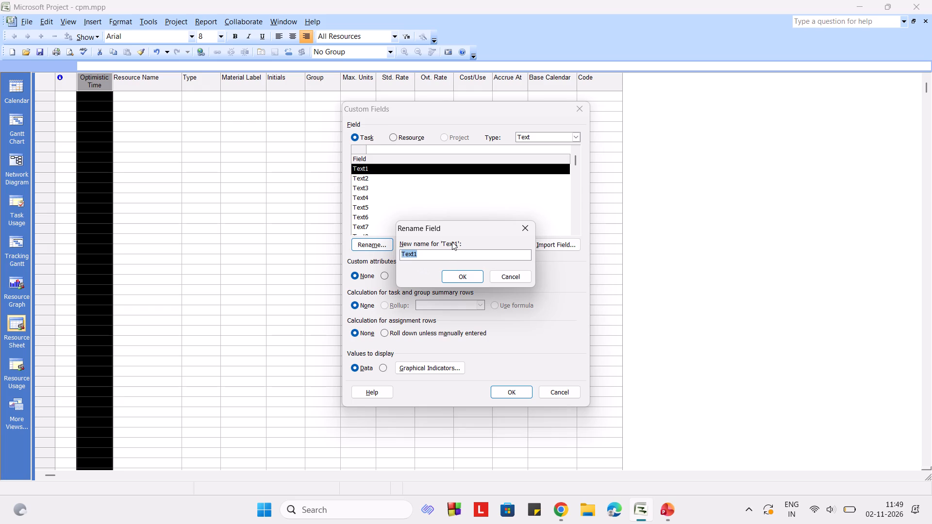
key(BackSpace)
text(Optimistic)
key(space)
text(Time)
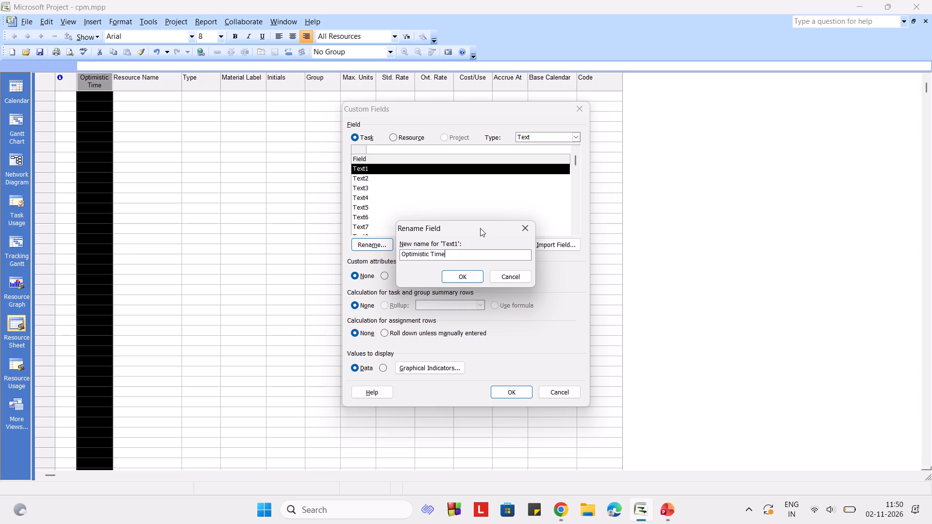
click(575, 137)
click(575, 139)
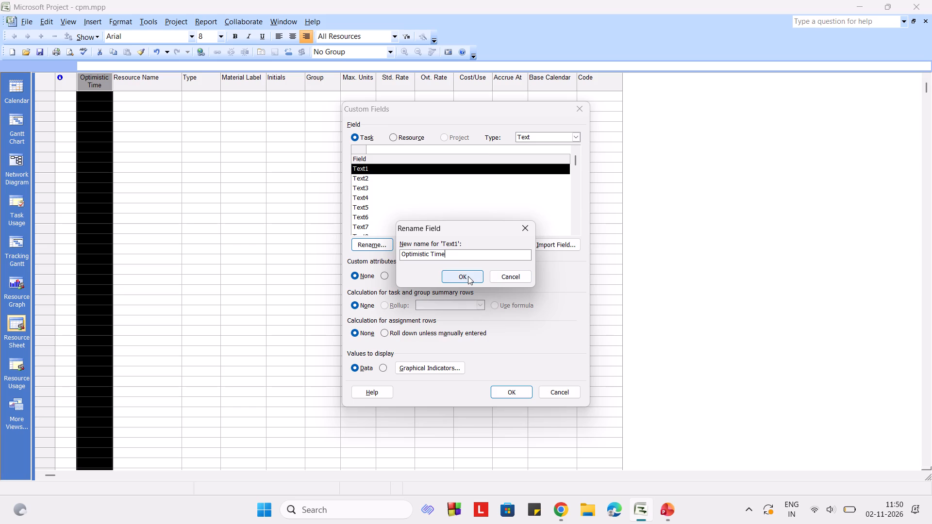
click(468, 276)
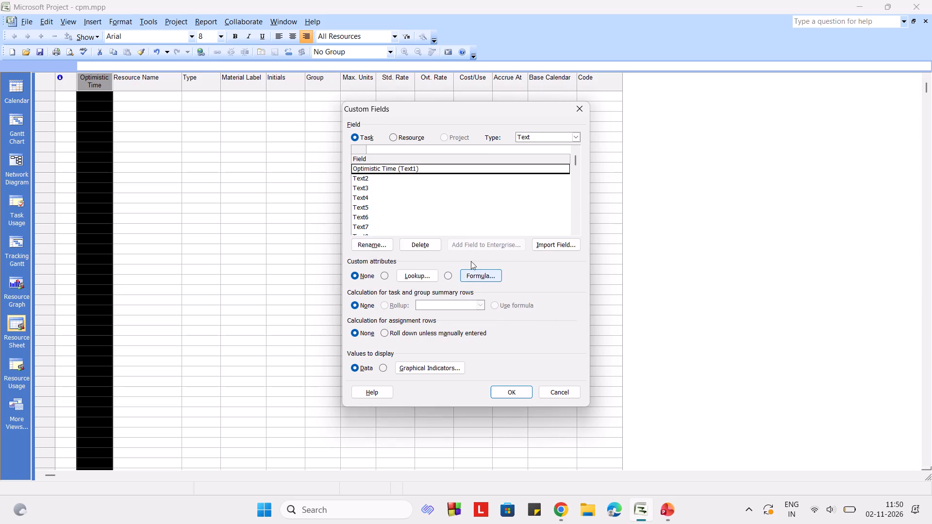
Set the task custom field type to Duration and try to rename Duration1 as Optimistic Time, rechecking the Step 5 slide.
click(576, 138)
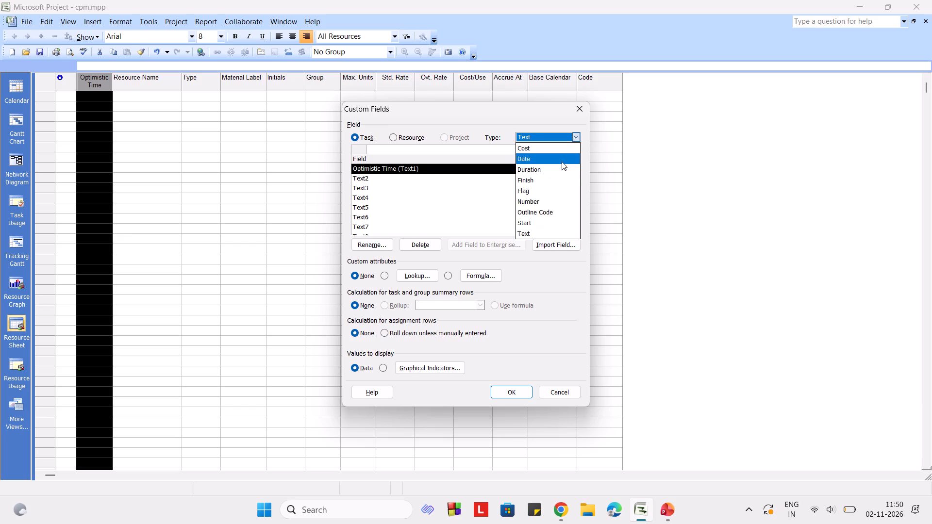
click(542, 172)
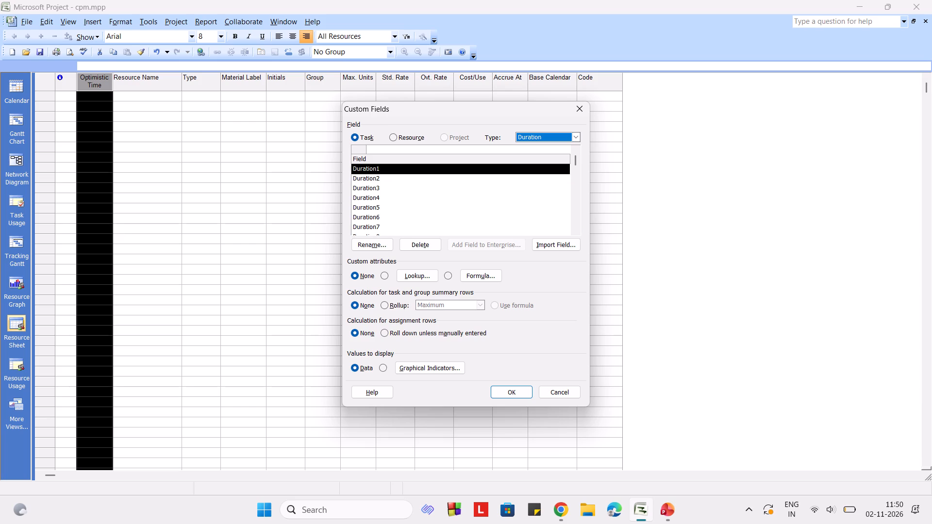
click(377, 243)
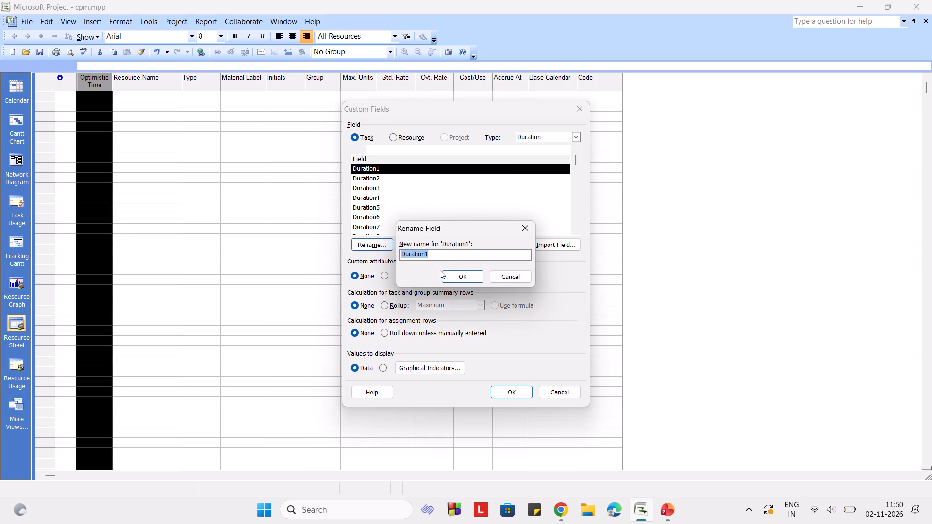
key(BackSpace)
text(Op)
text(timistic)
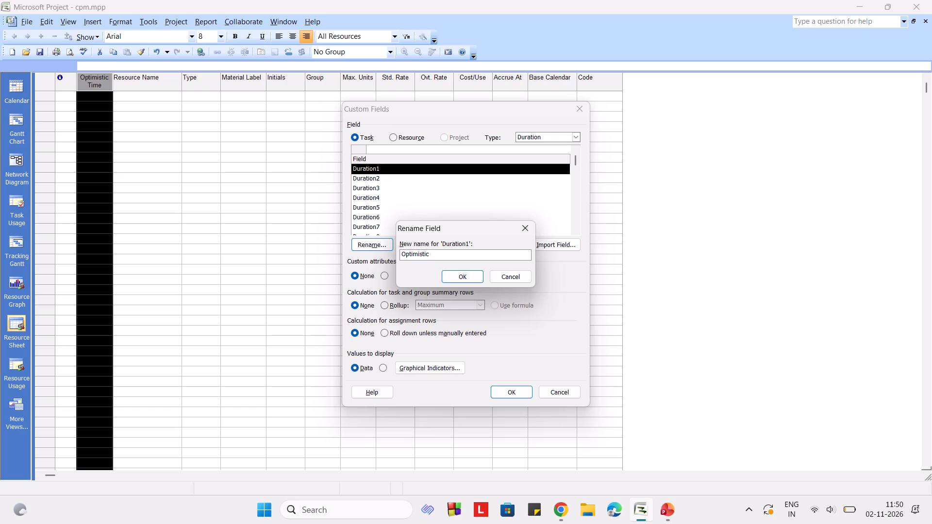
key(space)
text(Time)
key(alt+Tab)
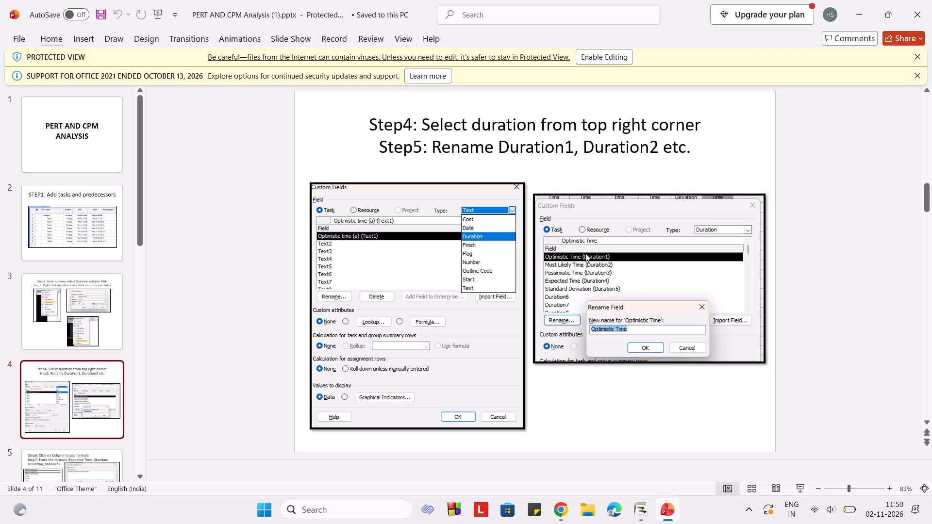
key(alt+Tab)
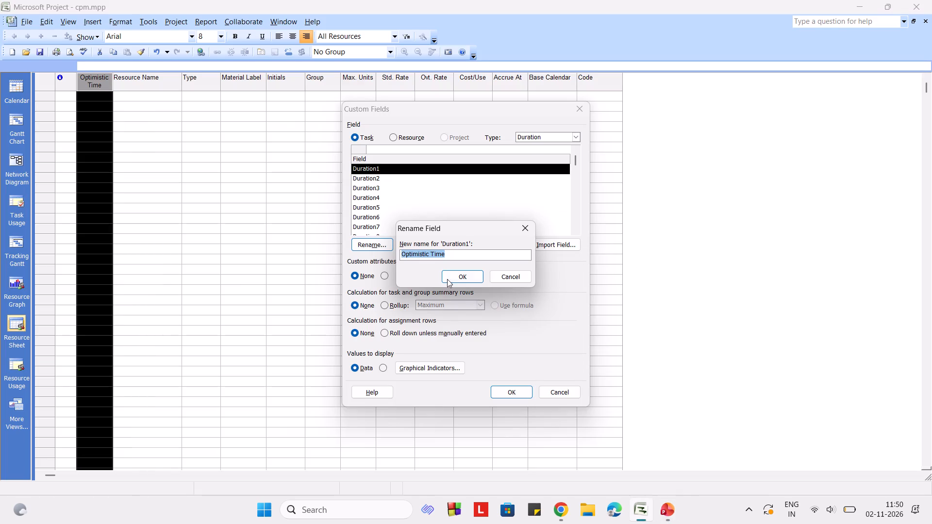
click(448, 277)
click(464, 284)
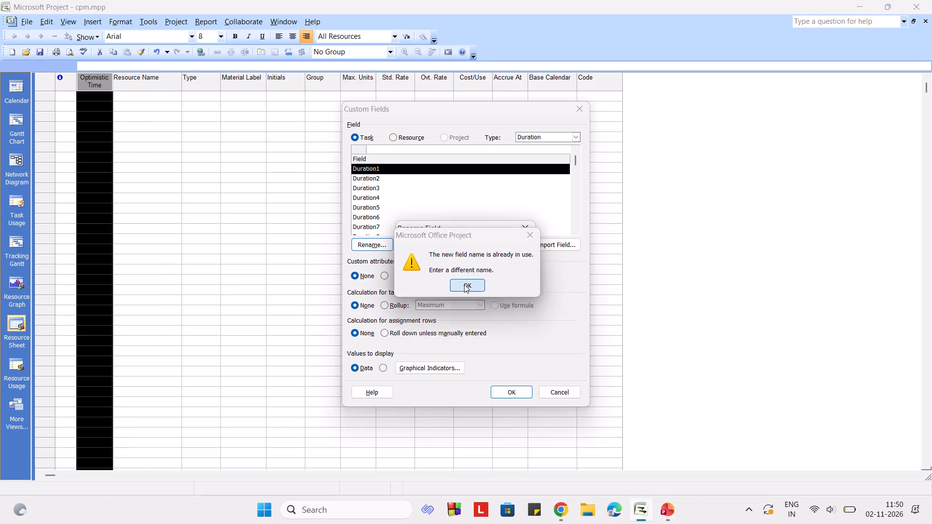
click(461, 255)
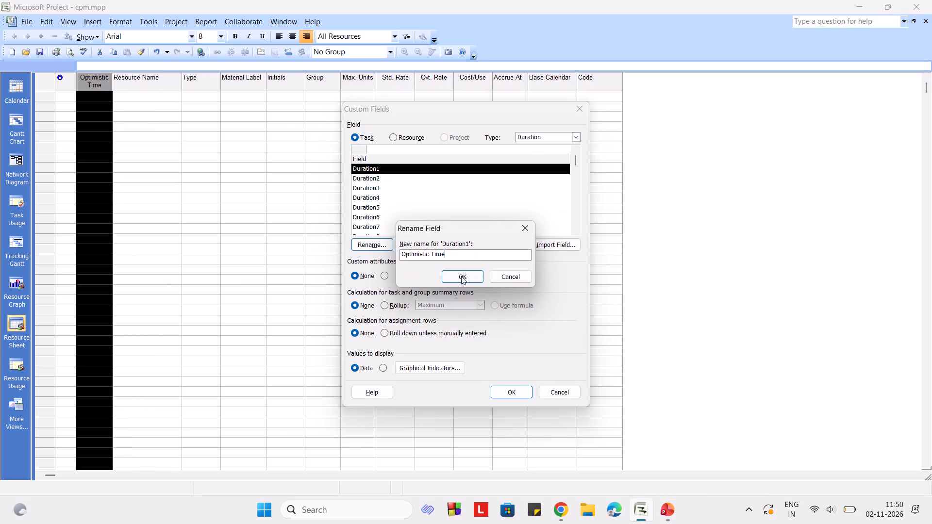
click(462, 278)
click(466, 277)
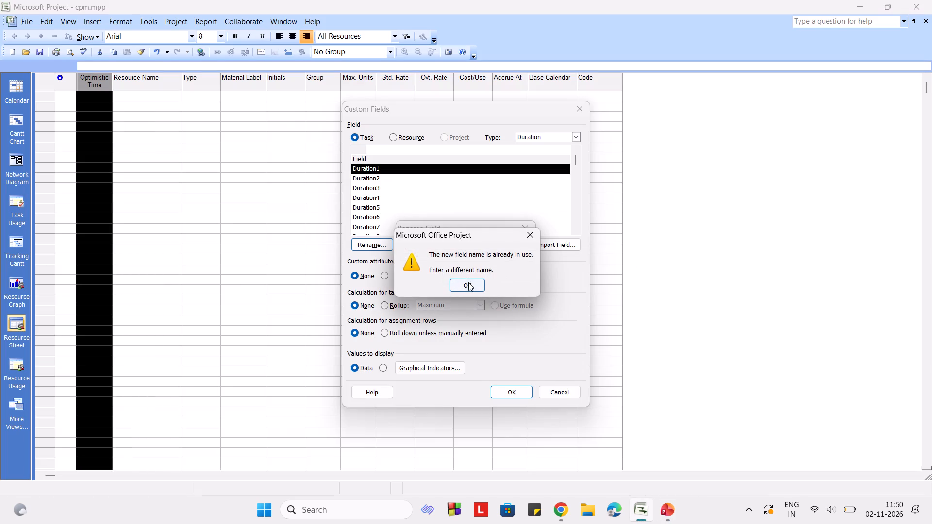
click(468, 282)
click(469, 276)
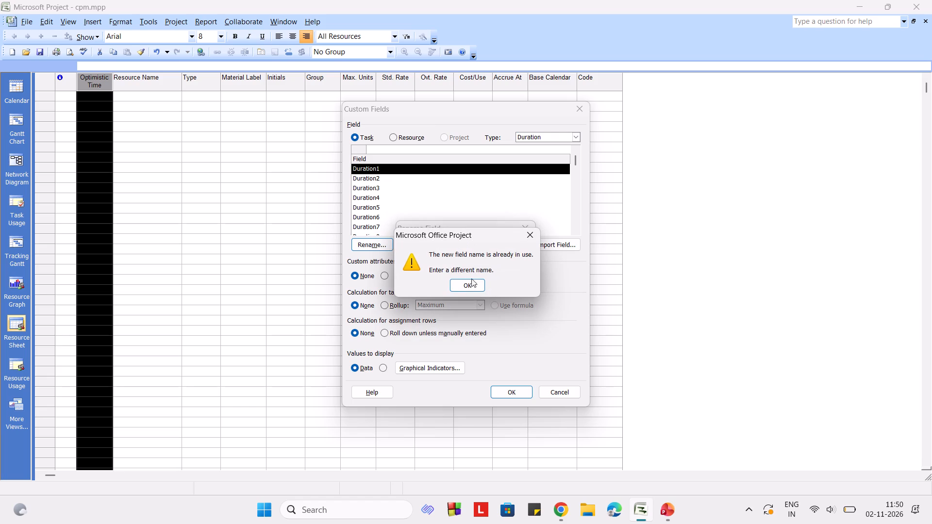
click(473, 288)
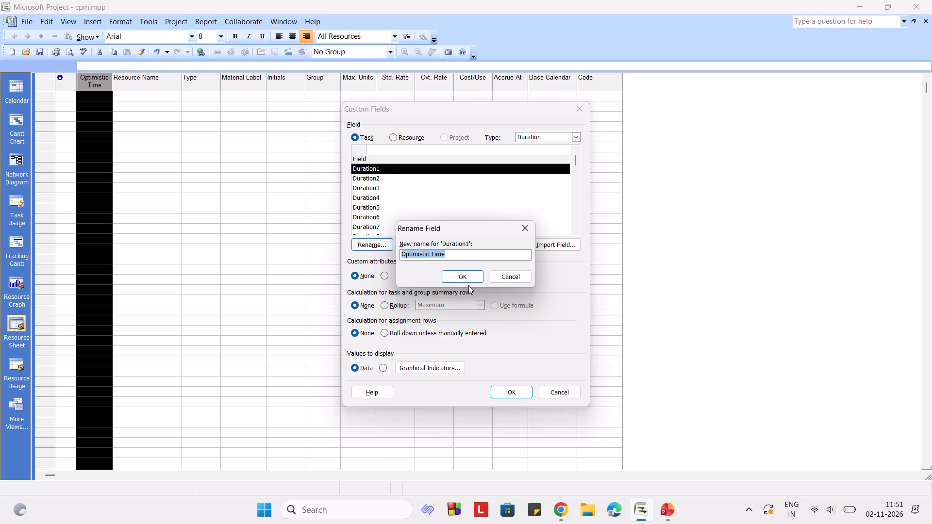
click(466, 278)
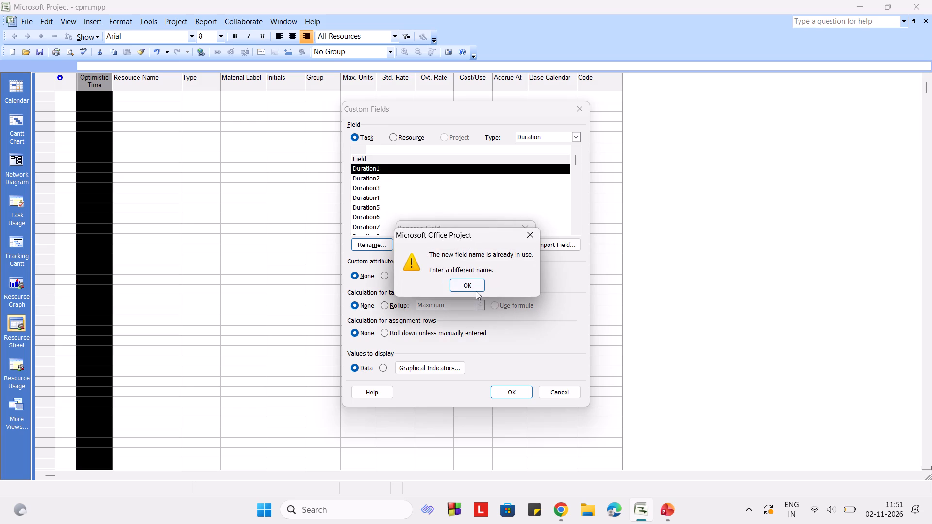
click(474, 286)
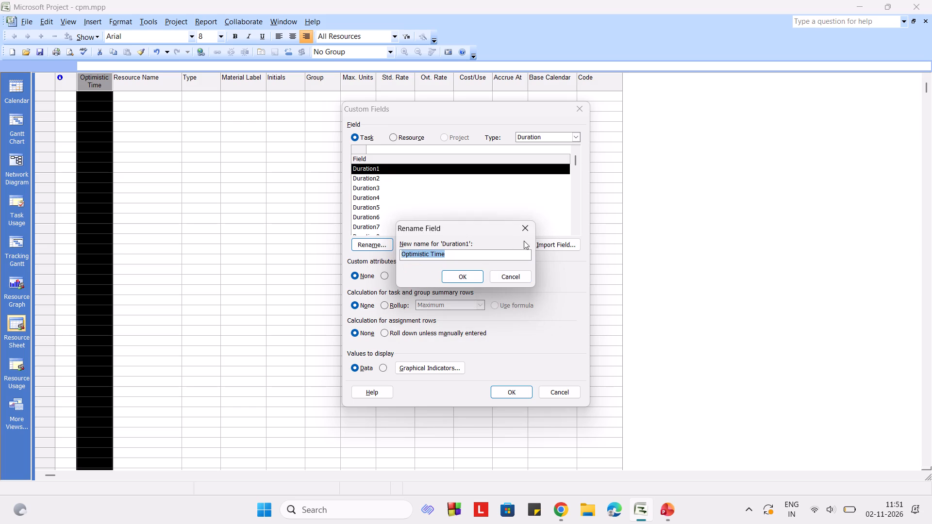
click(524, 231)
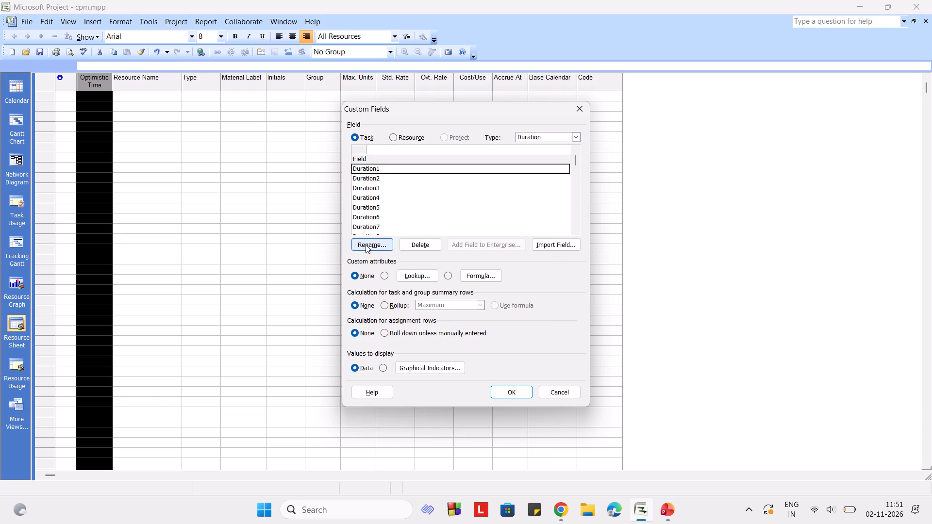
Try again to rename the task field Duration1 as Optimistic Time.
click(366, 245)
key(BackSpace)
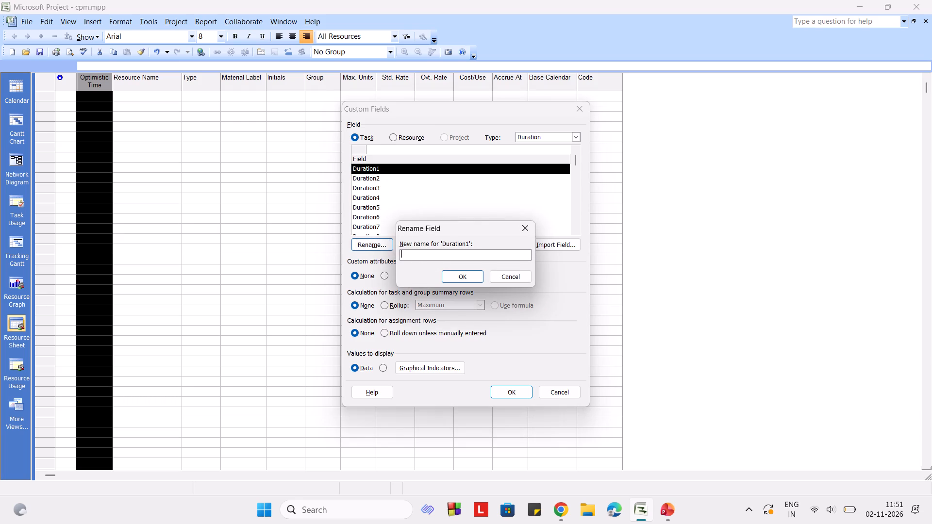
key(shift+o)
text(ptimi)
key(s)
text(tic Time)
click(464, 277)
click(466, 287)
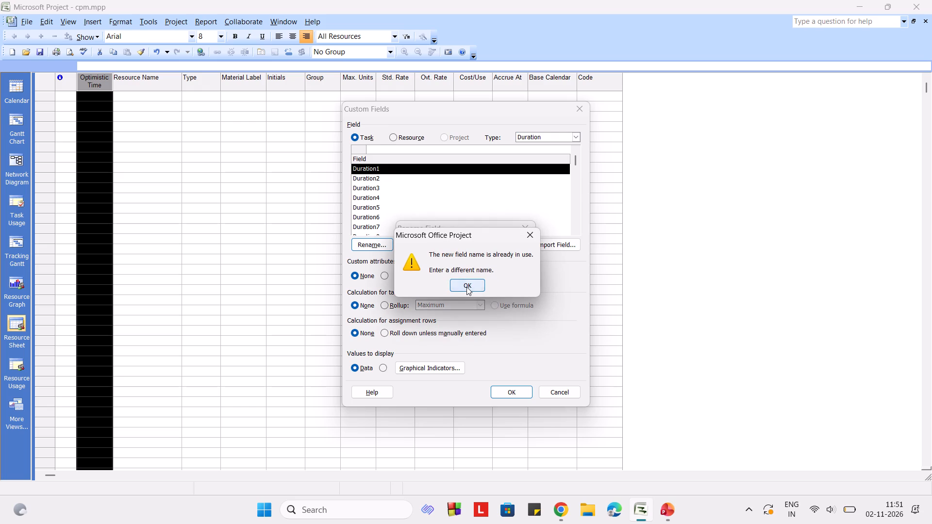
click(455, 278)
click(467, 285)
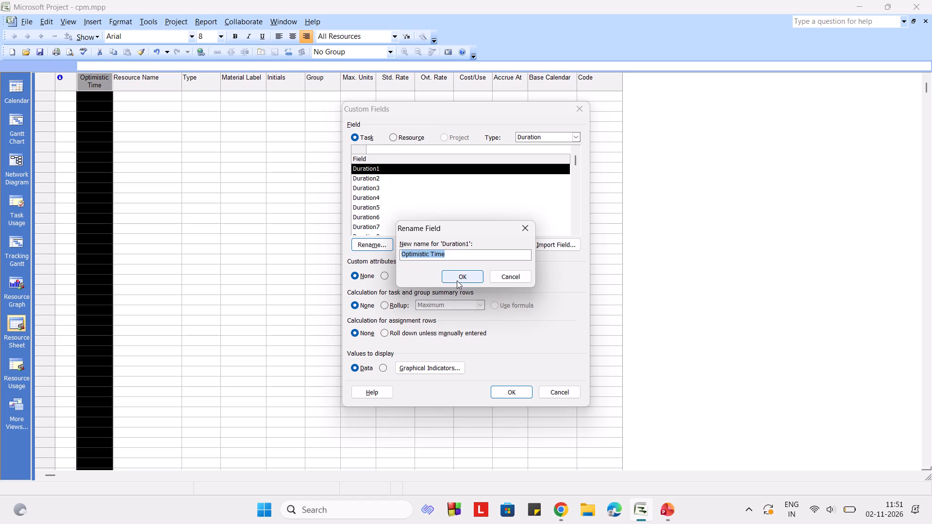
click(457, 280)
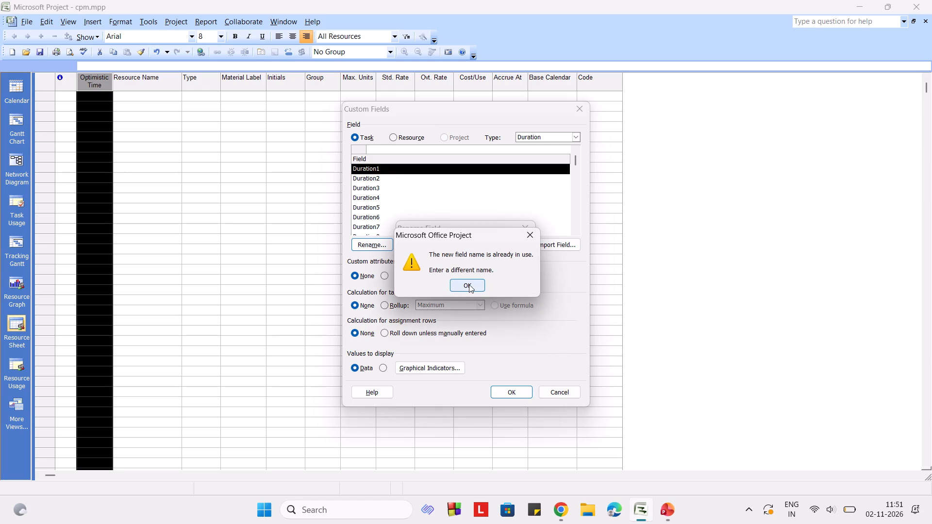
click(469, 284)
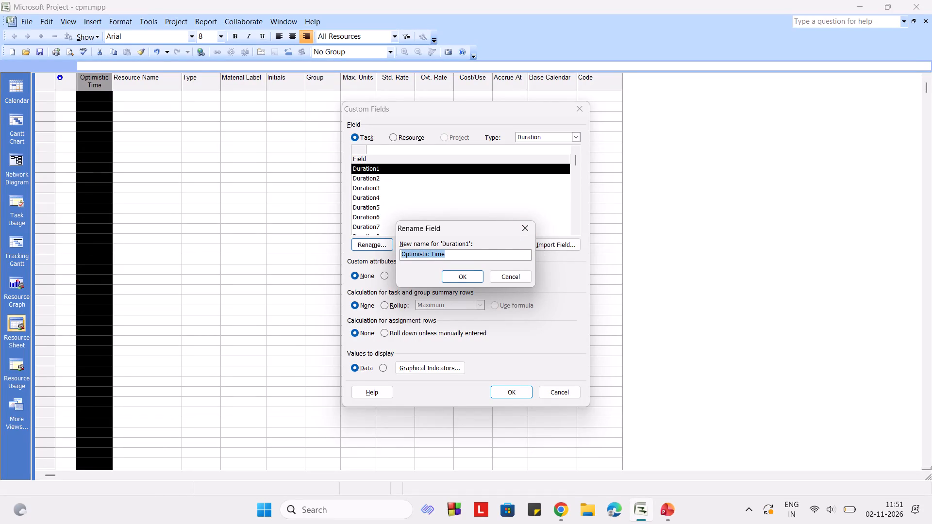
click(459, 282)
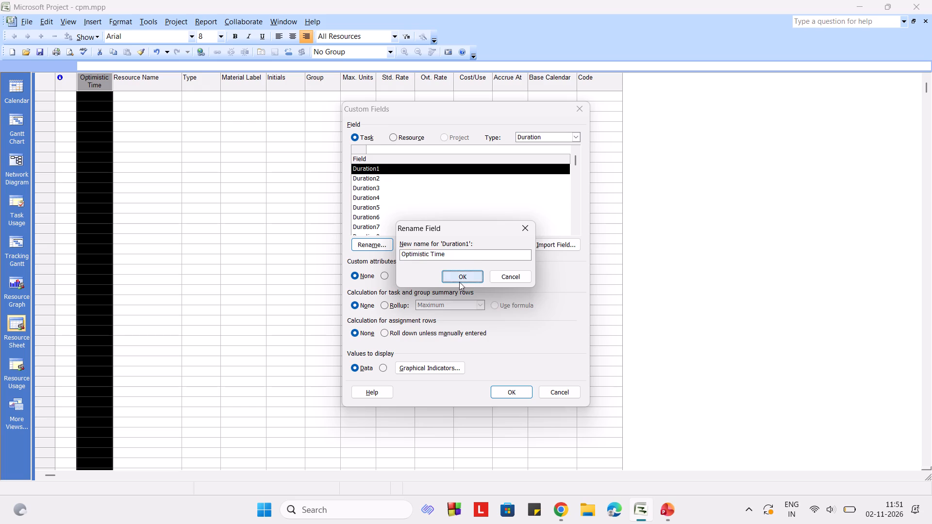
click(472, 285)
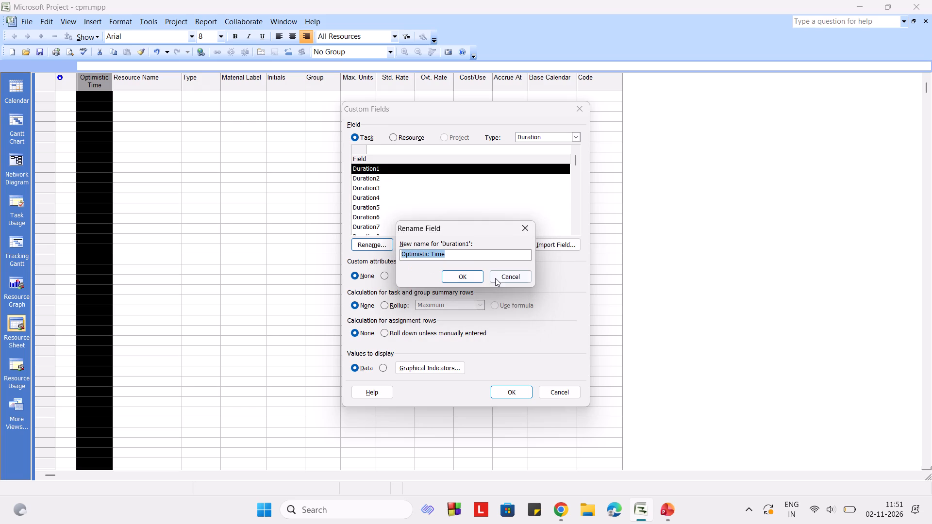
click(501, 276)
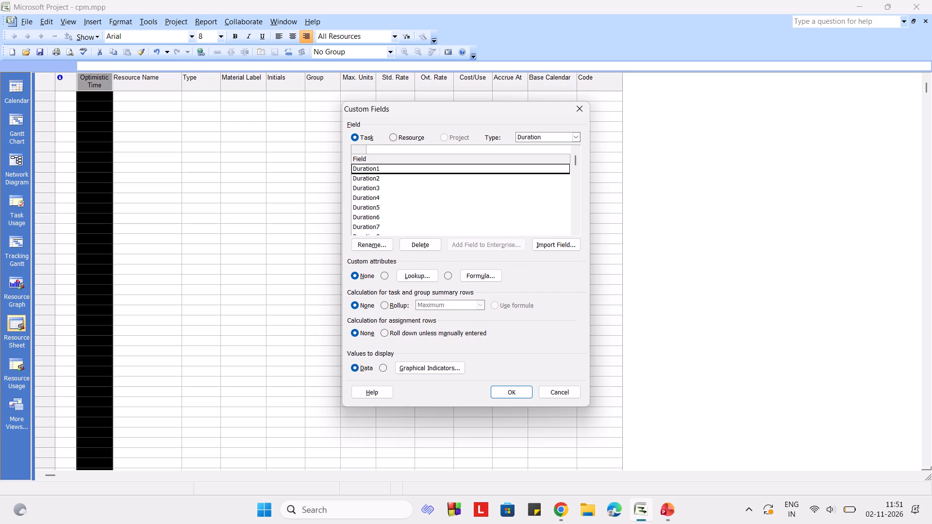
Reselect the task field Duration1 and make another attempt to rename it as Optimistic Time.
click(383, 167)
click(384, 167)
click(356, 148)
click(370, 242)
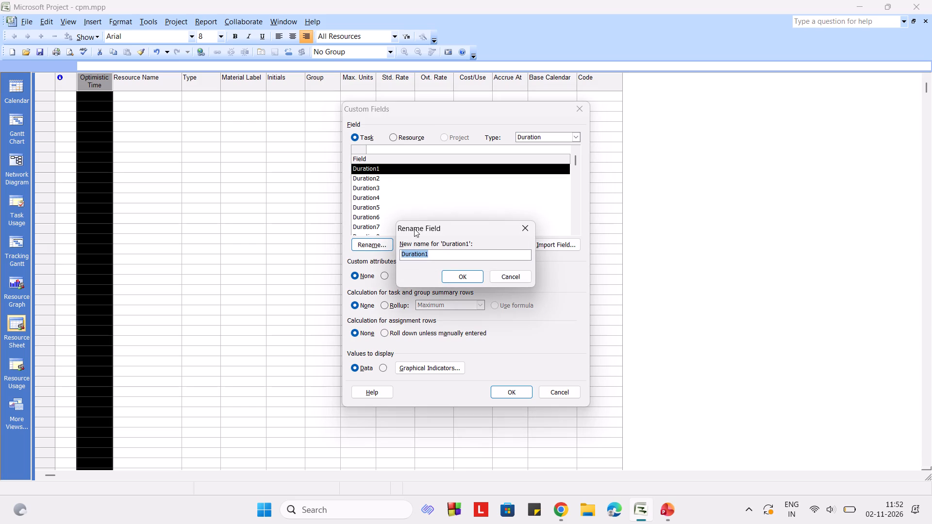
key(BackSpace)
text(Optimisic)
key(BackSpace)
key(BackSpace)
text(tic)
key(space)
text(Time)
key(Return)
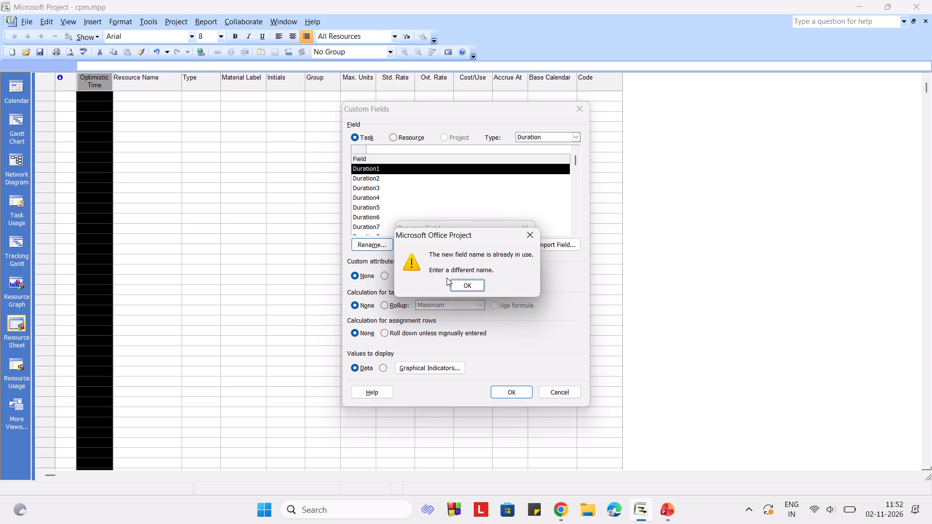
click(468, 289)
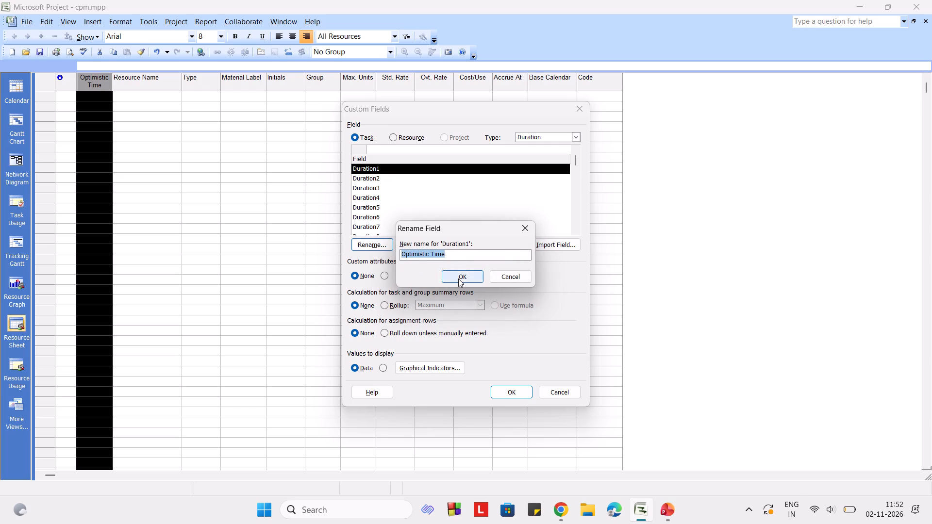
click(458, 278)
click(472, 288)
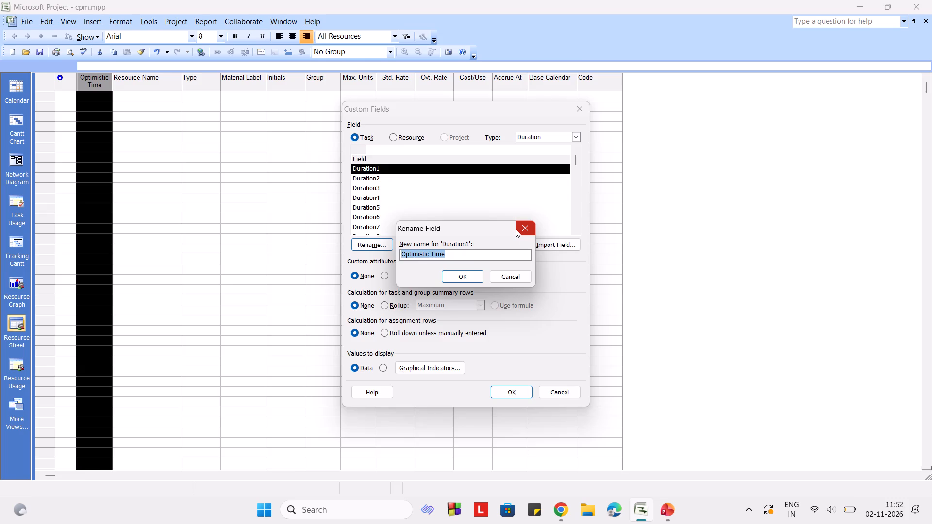
Switch to the PERT and CPM Analysis presentation and re-examine the Step 2 and Step 3 slide on inserting and customizing a column.
key(alt+Tab)
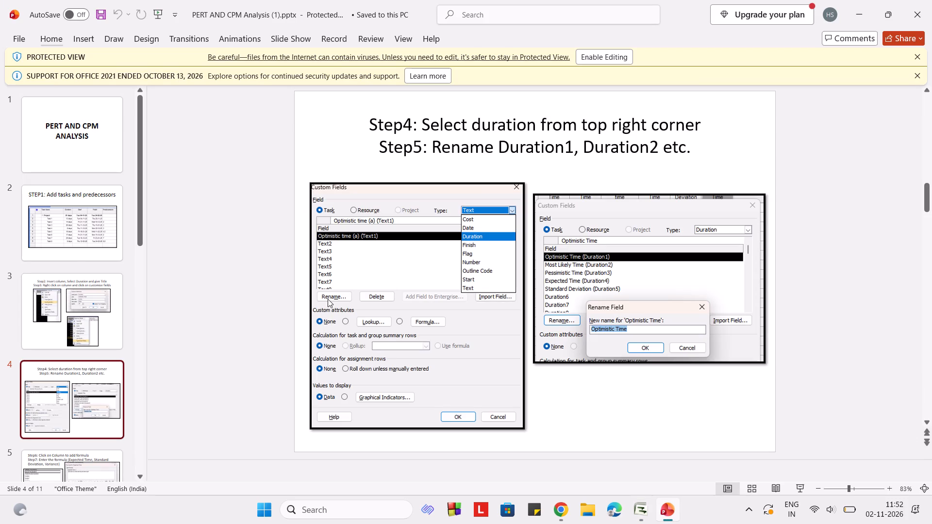
click(52, 295)
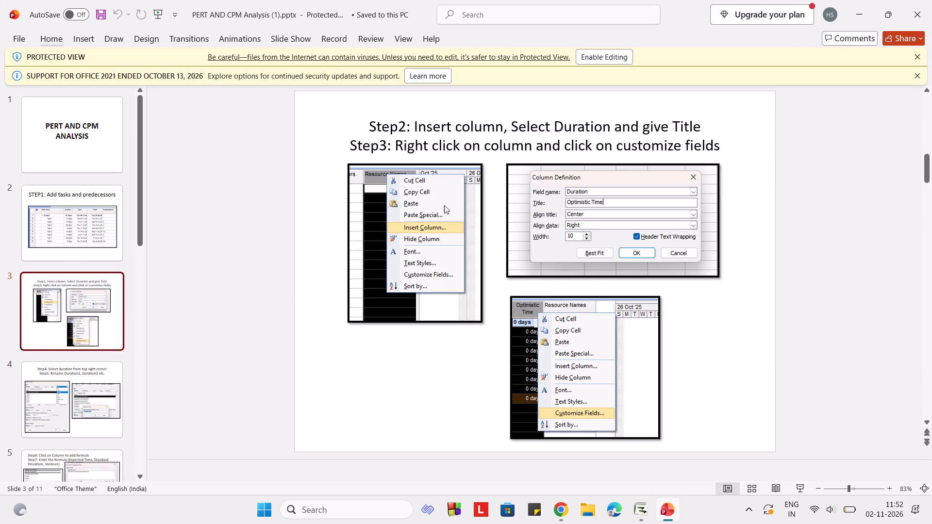
ctrl+scroll(444, 205, up, 5)
ctrl+scroll(444, 205, down, 2)
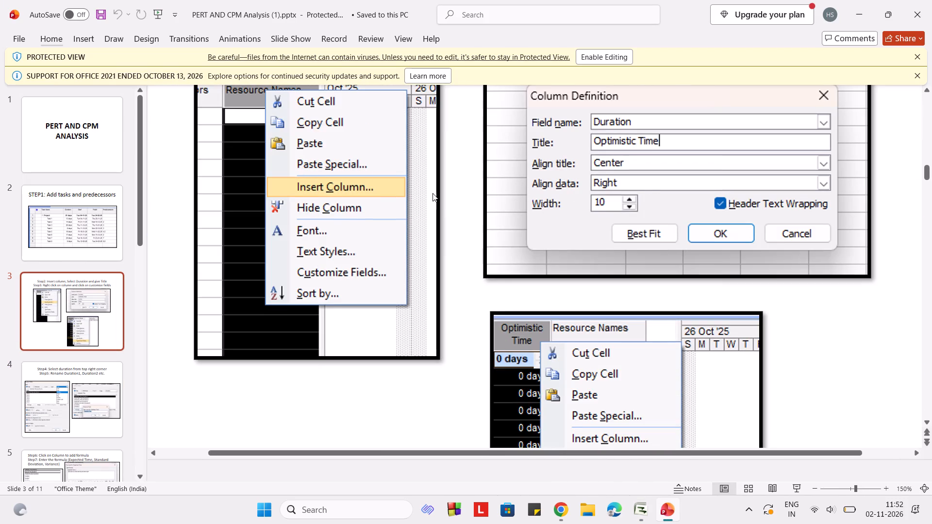
scroll(312, 128, up, 2)
scroll(300, 199, up, 2)
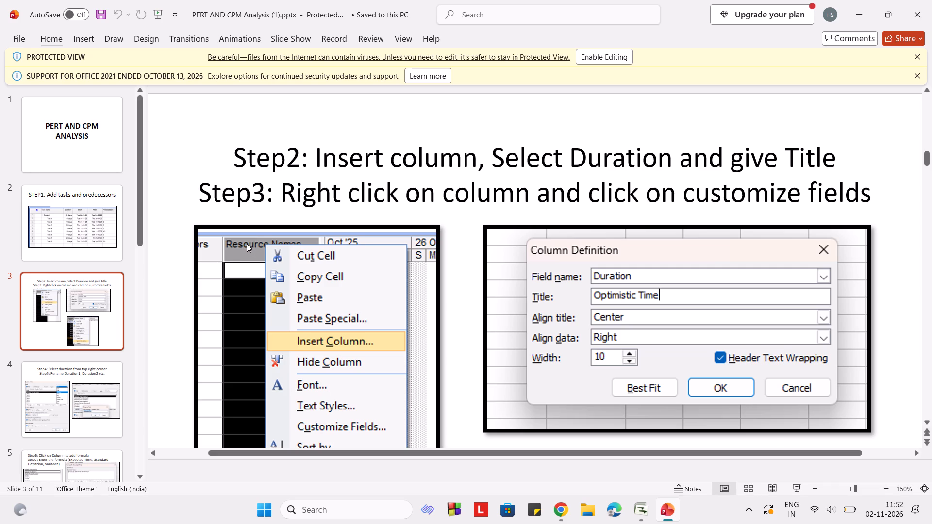
Return to the cpm project, abandon the Duration1 rename and close the custom field settings.
key(alt+Tab)
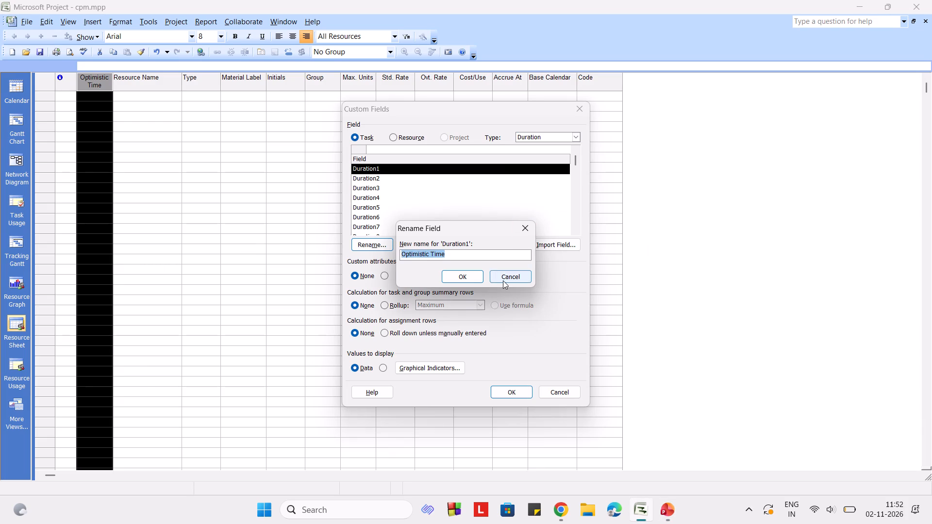
click(503, 280)
click(513, 386)
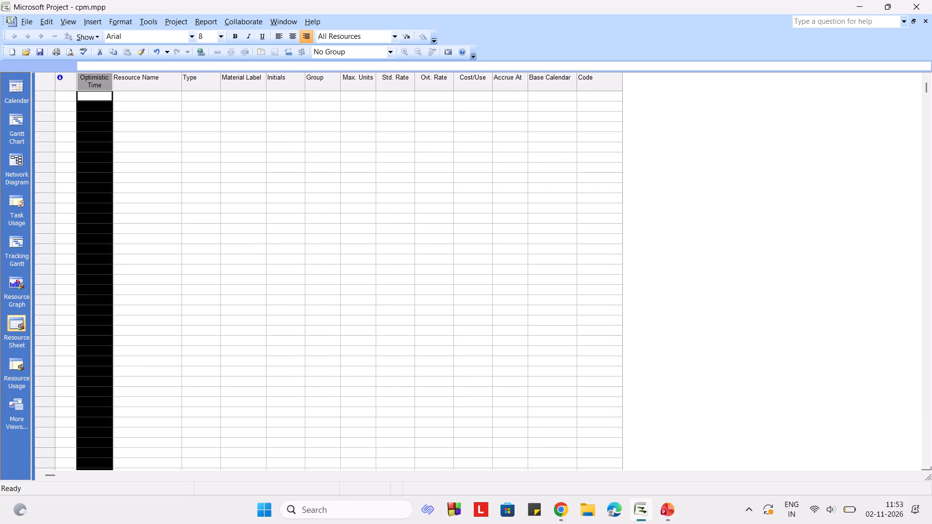
Delete the Optimistic Time column from the resource sheet.
click(103, 77)
right_click(103, 77)
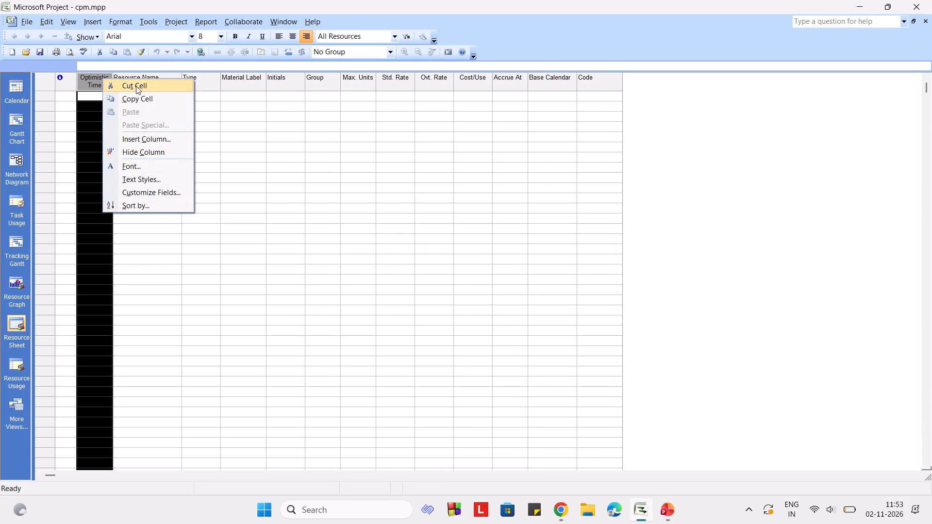
drag(136, 86, 138, 80)
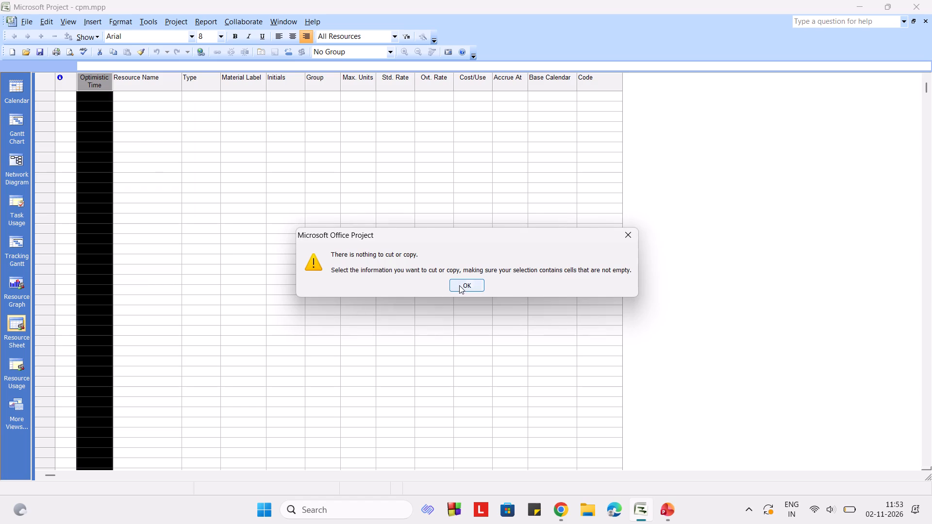
click(459, 285)
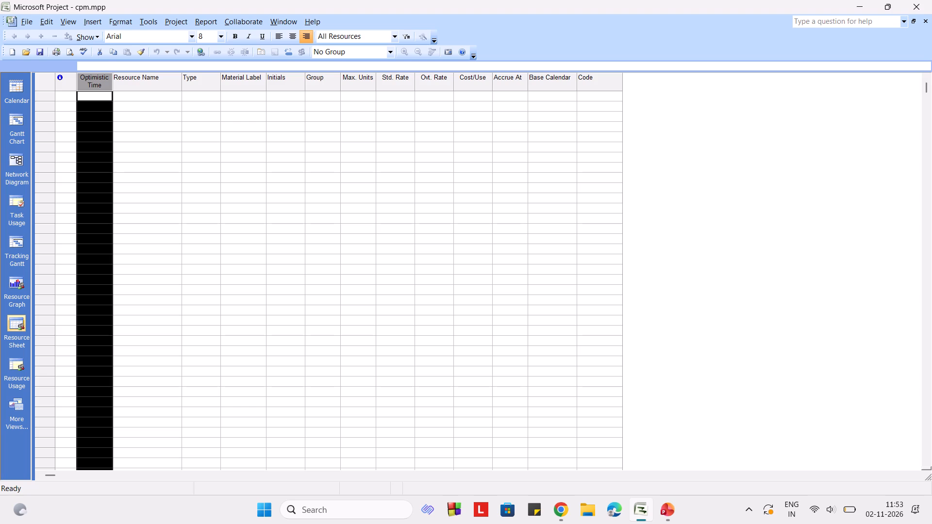
right_click(92, 78)
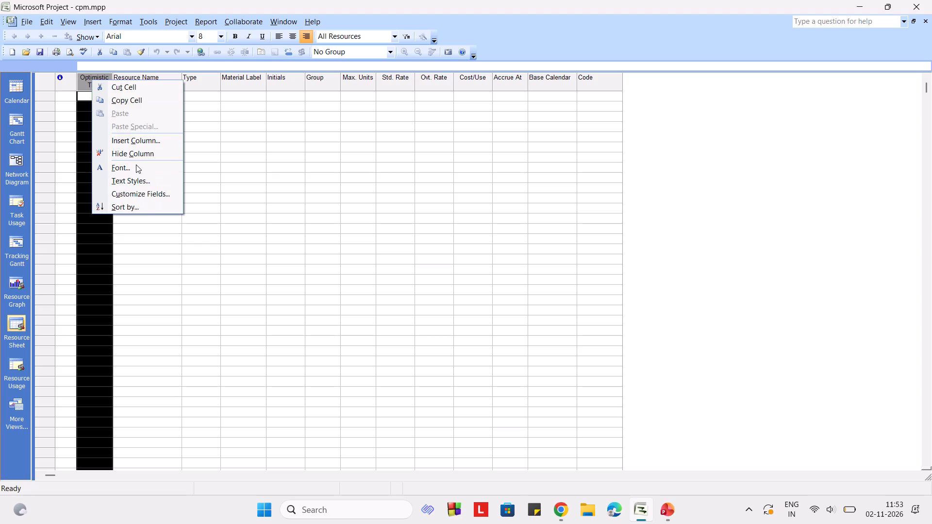
key(Delete)
click(47, 92)
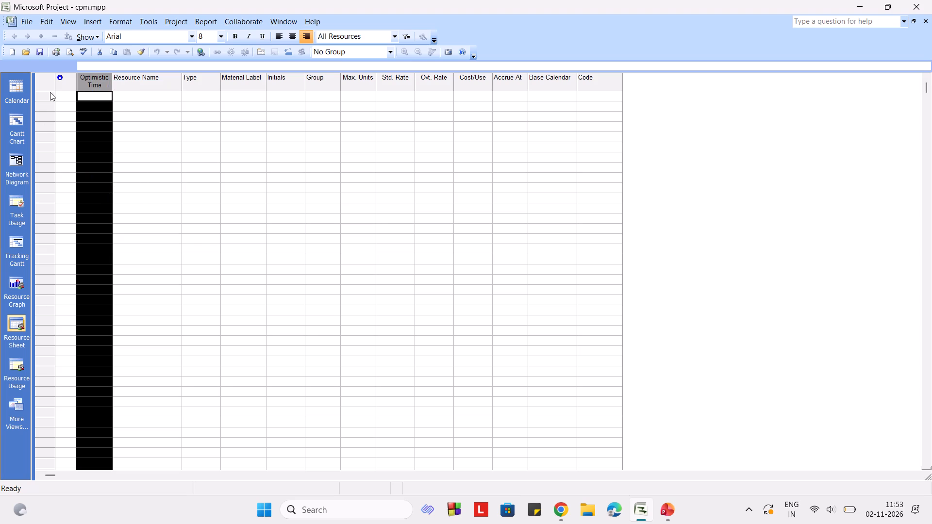
click(92, 87)
key(Delete)
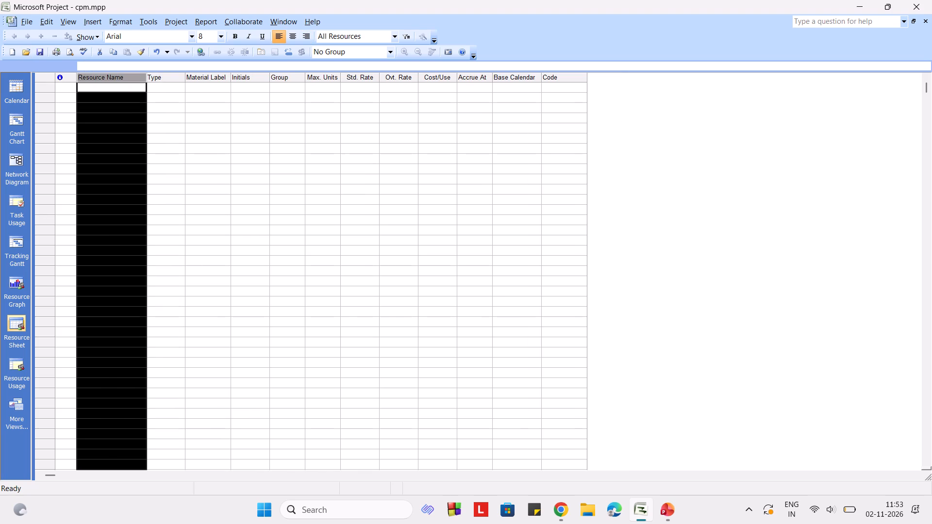
Switch the project to the Gantt Chart view.
click(168, 96)
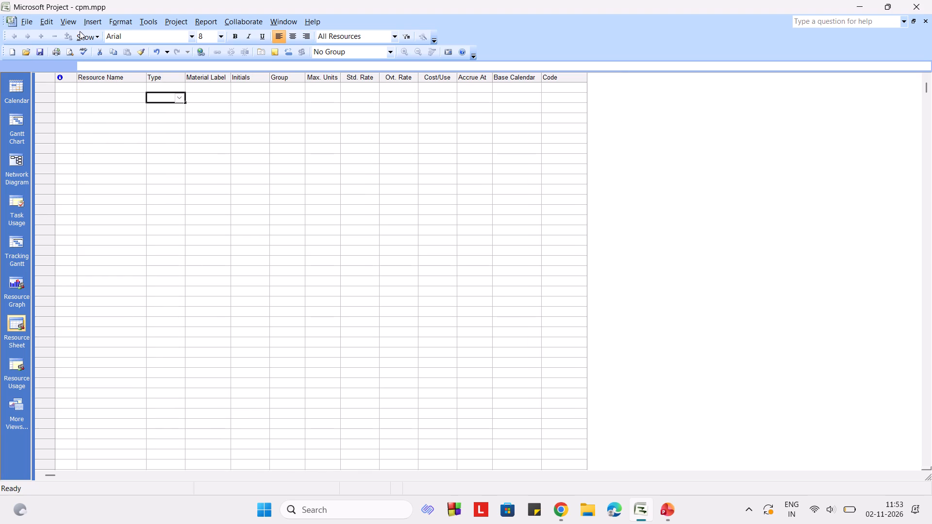
click(72, 20)
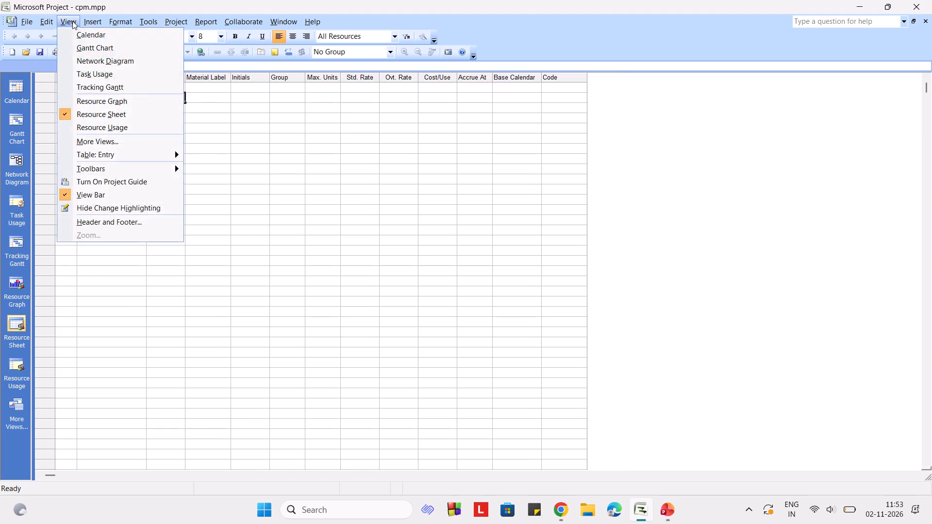
click(78, 52)
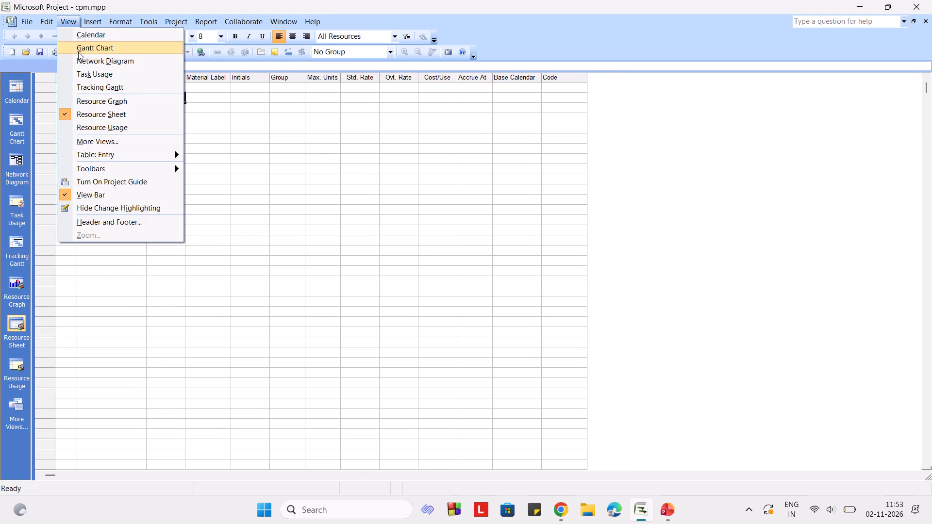
Insert a column before Resource Names using the ID field and the title Optimistic Time, checking the Step 2 slide in the presentation.
click(336, 78)
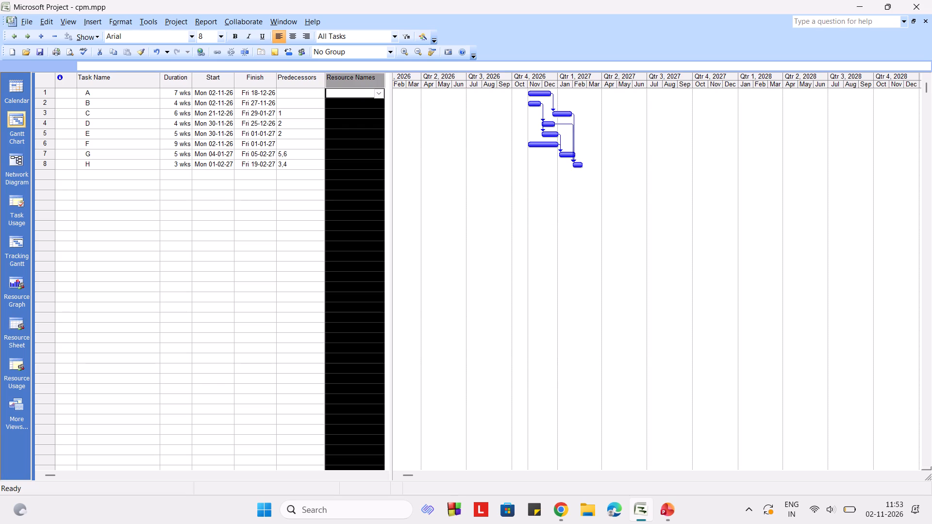
right_click(344, 82)
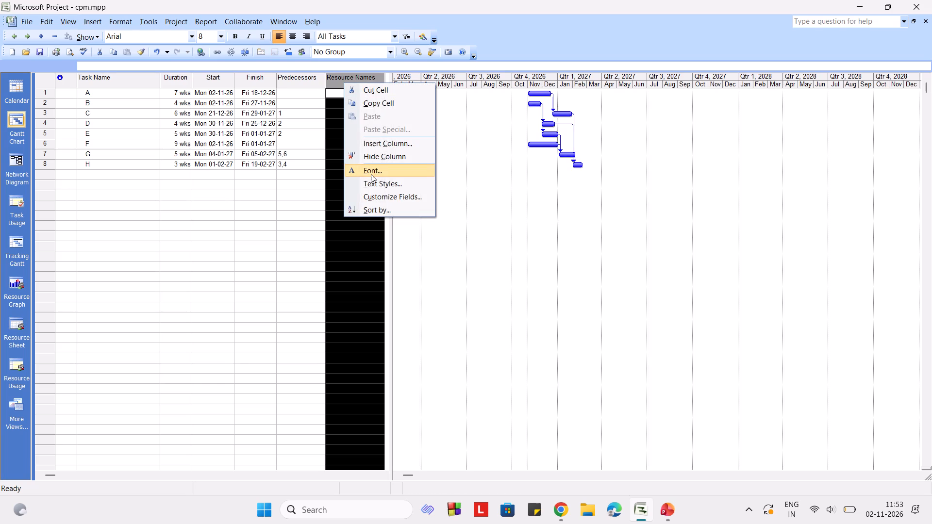
click(373, 141)
click(434, 238)
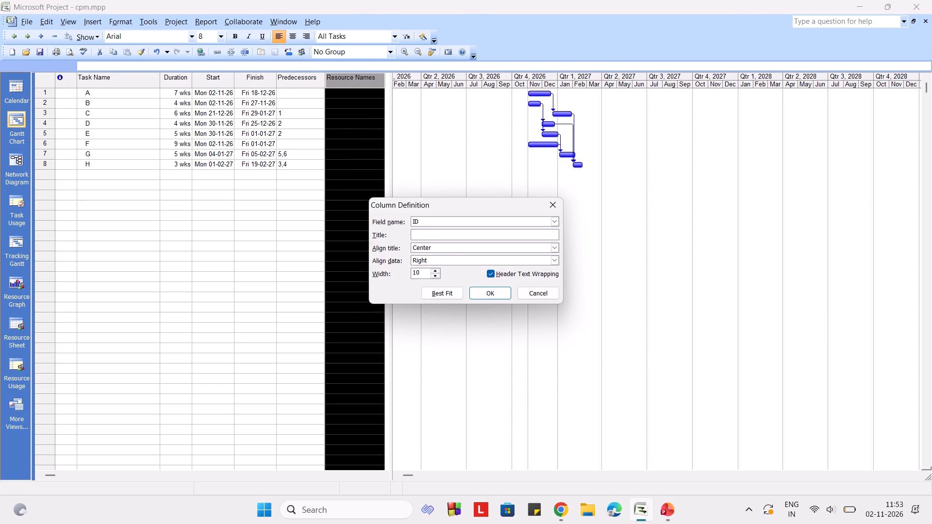
key(alt+Tab)
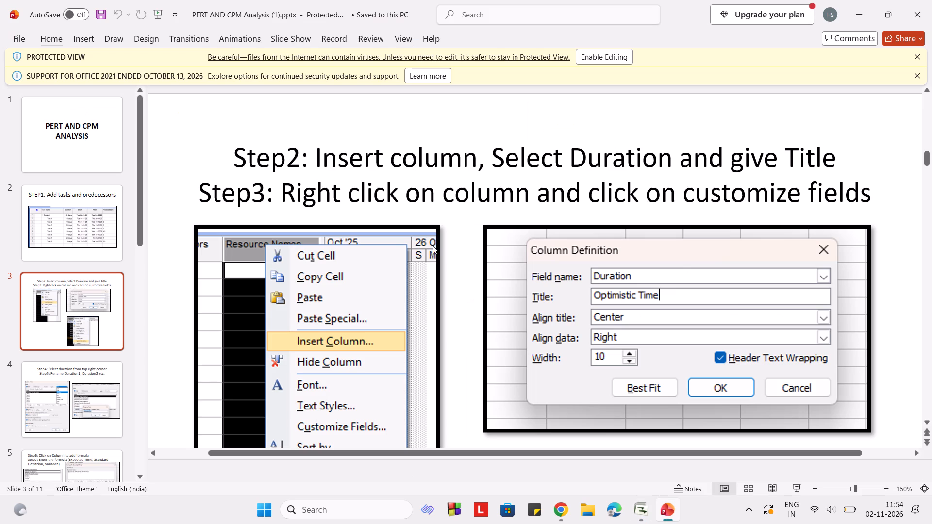
key(alt+Tab)
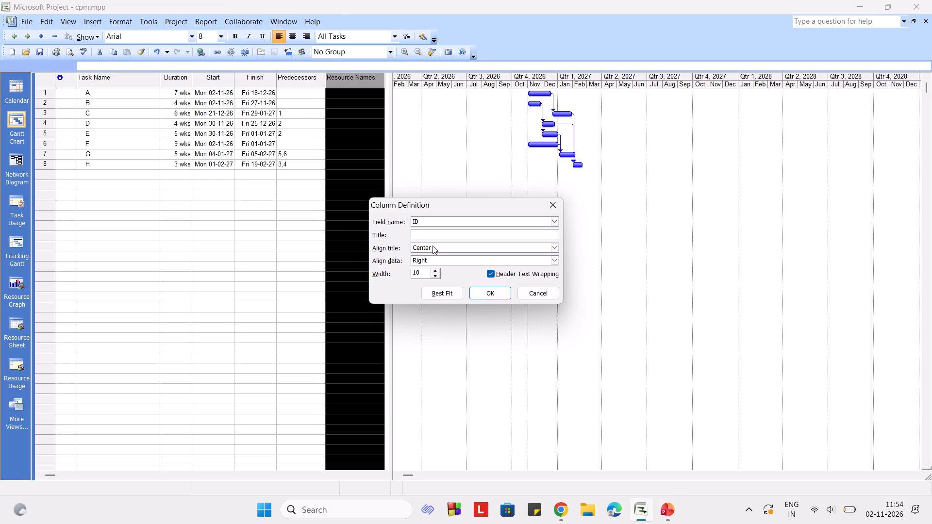
text(Optimistic Time)
key(alt+Tab)
key(alt+Tab)
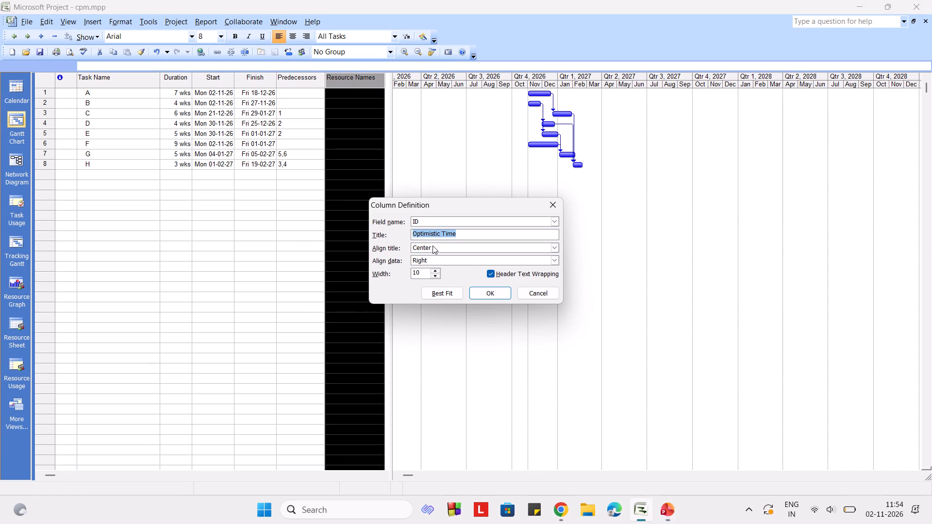
click(489, 293)
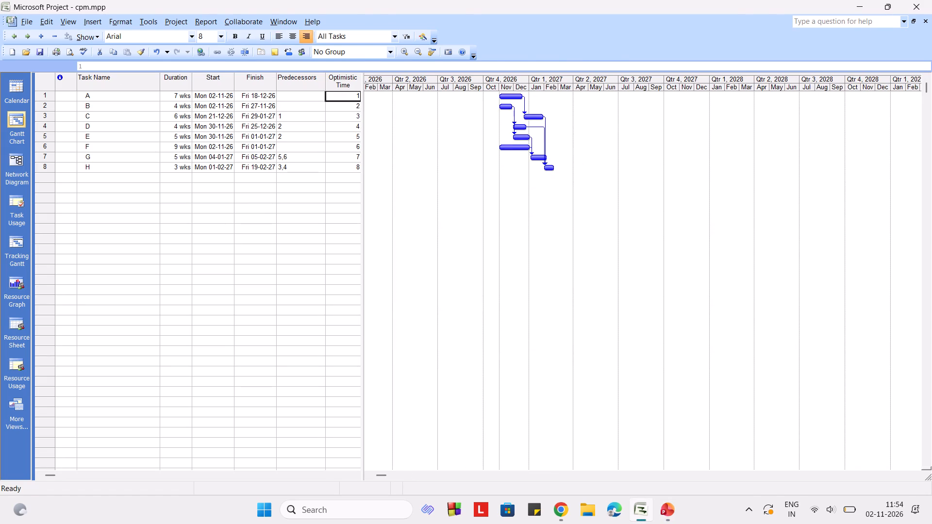
Recheck the Step 3 slide in the presentation and widen the project's task table to show the full Resource Names column.
key(alt+Tab)
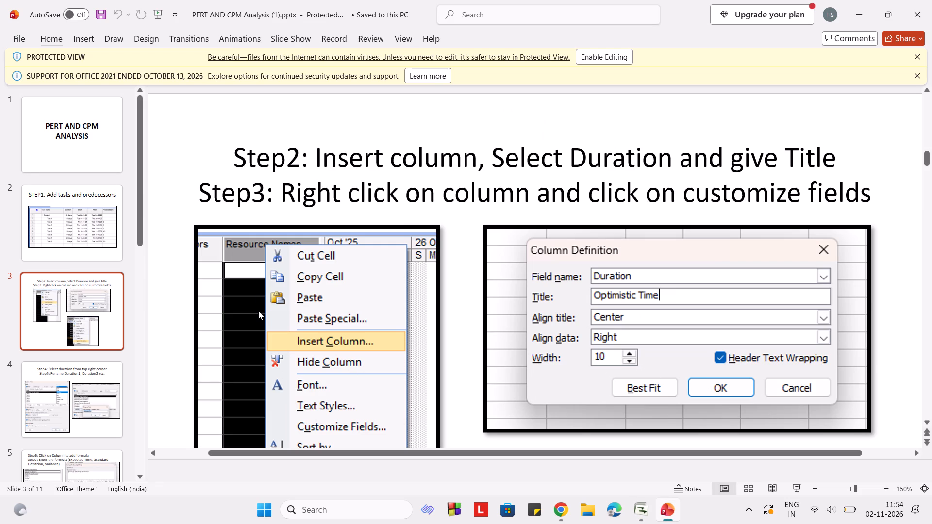
ctrl+scroll(258, 311, down, 3)
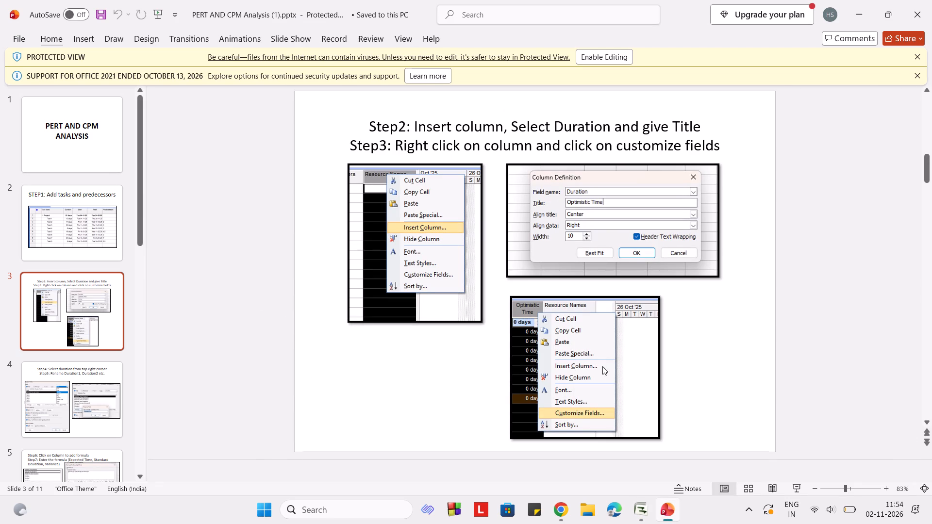
key(alt+Tab)
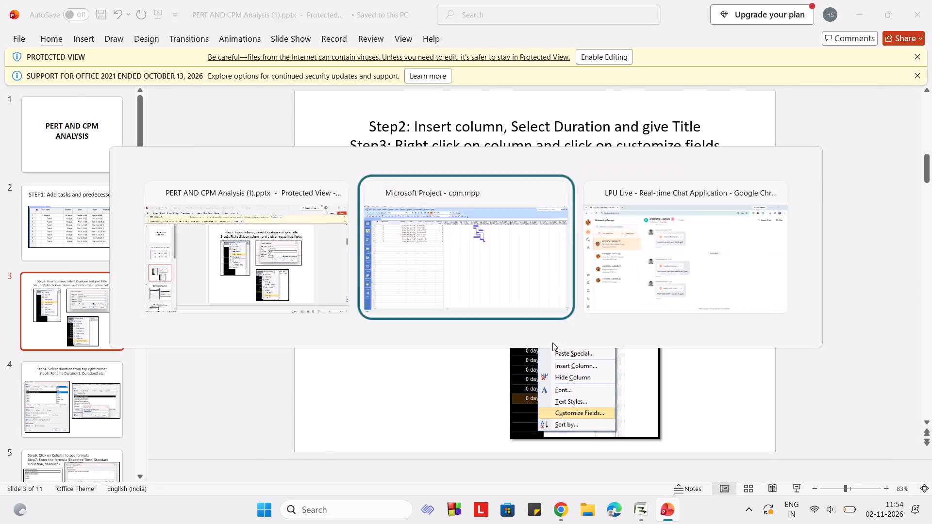
click(349, 79)
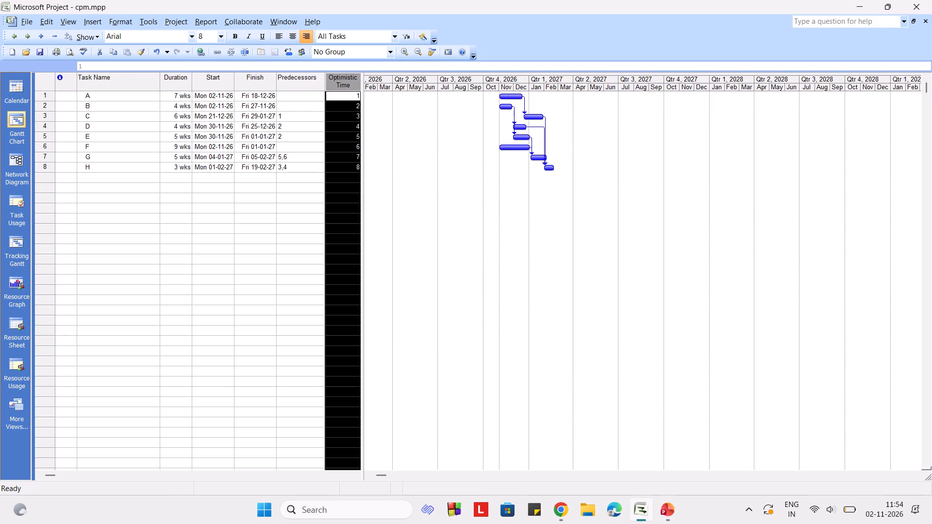
right_click(349, 79)
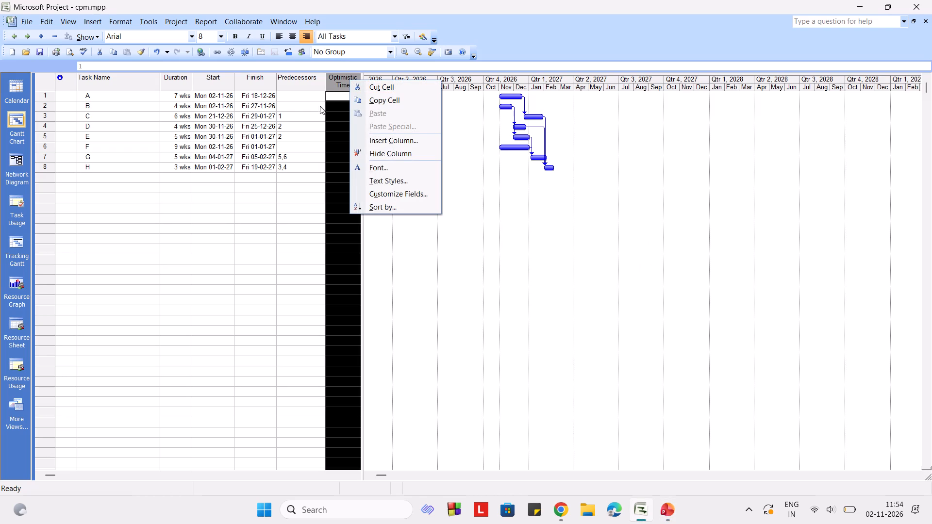
click(335, 76)
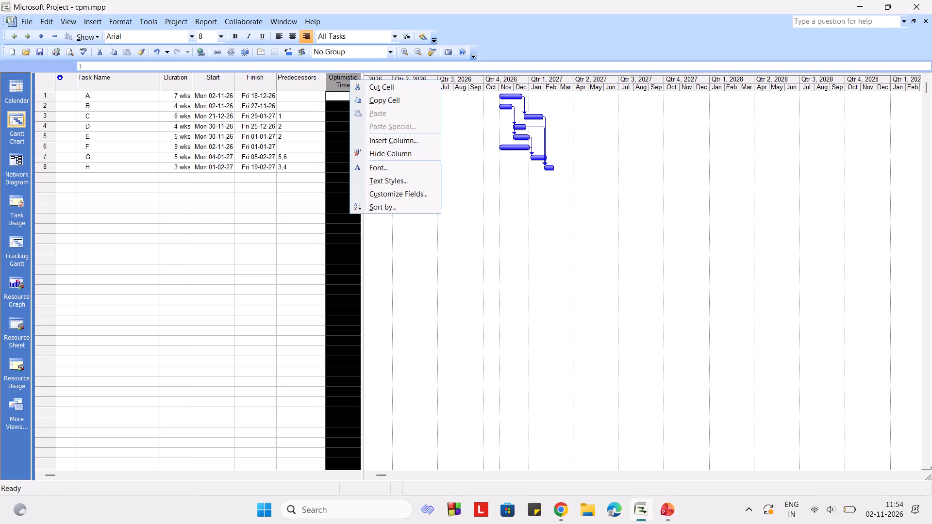
drag(364, 126, 416, 130)
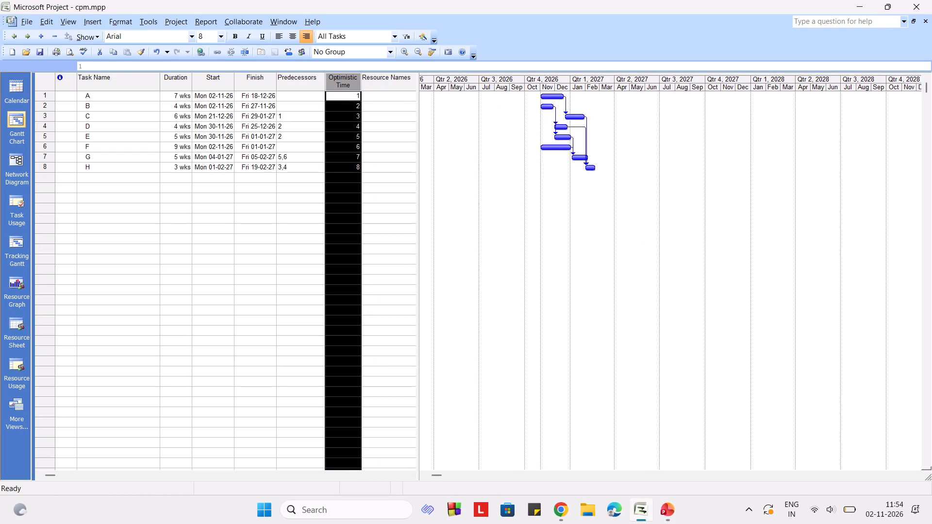
drag(419, 131, 427, 134)
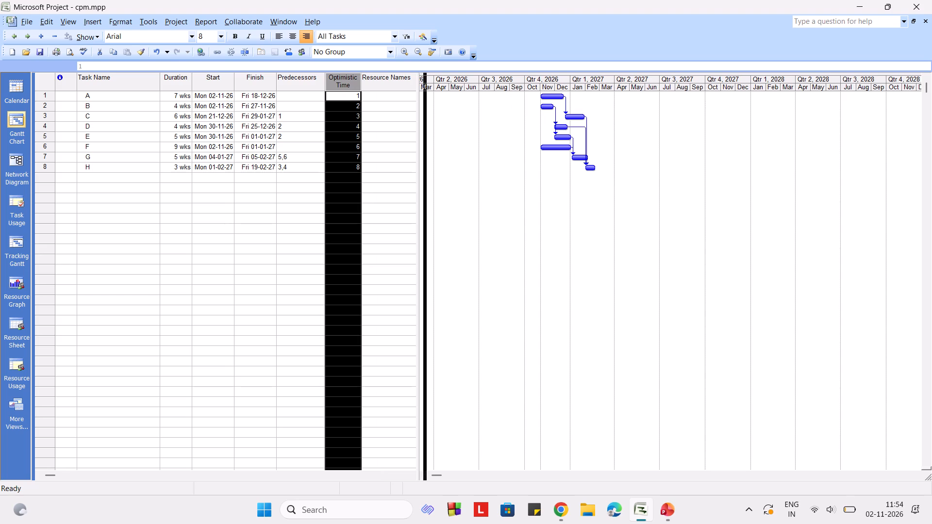
drag(427, 134, 436, 134)
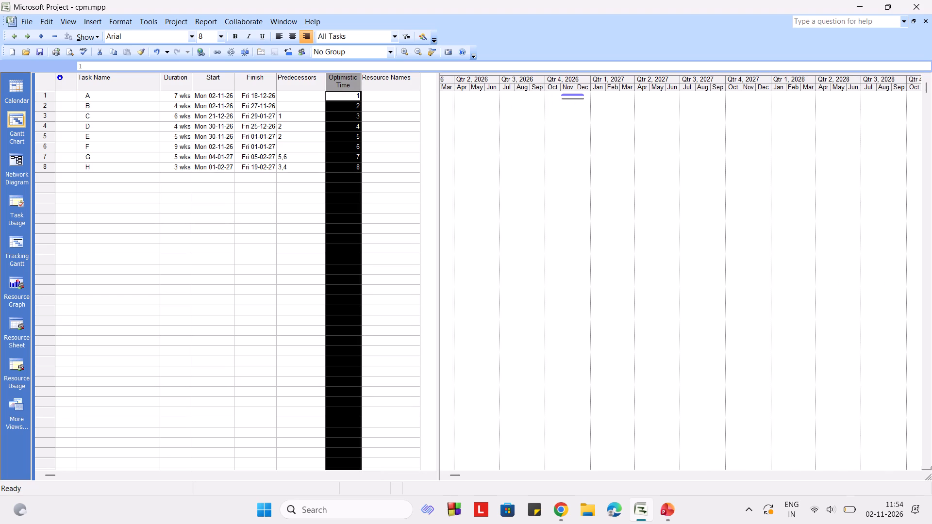
drag(436, 142, 427, 142)
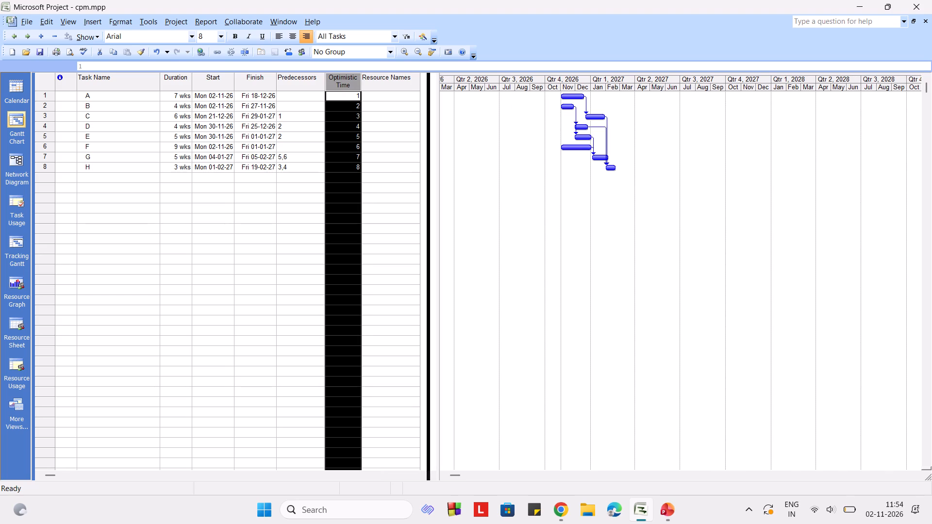
drag(427, 142, 422, 142)
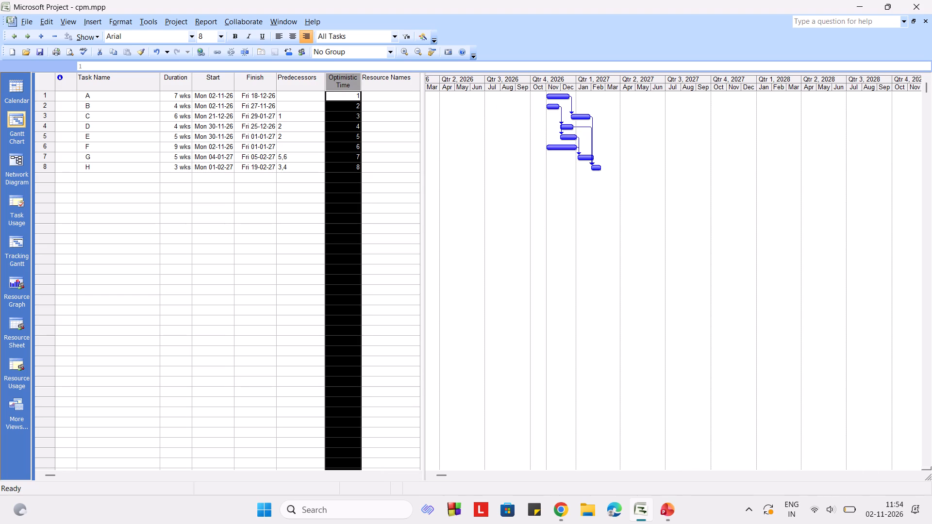
Open field customization for the Optimistic Time column and set the task field type to Duration.
right_click(342, 79)
click(373, 192)
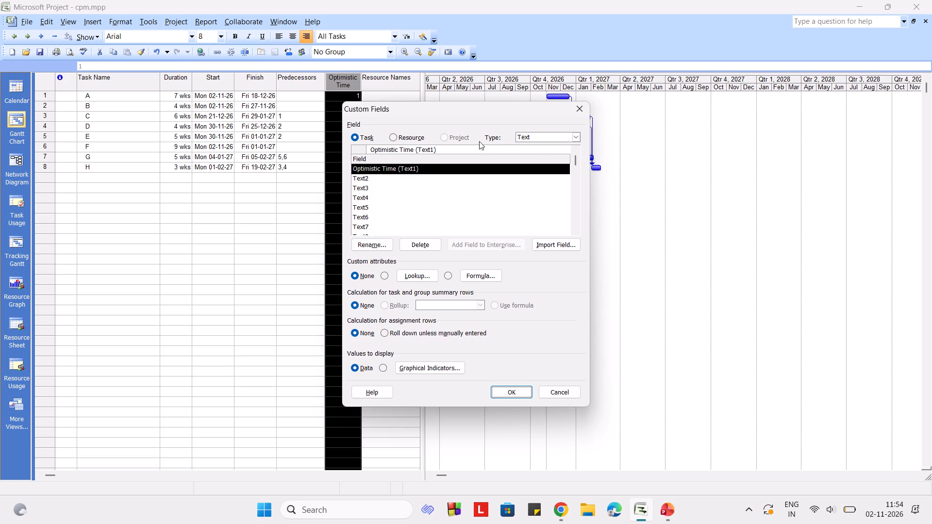
click(576, 136)
click(549, 170)
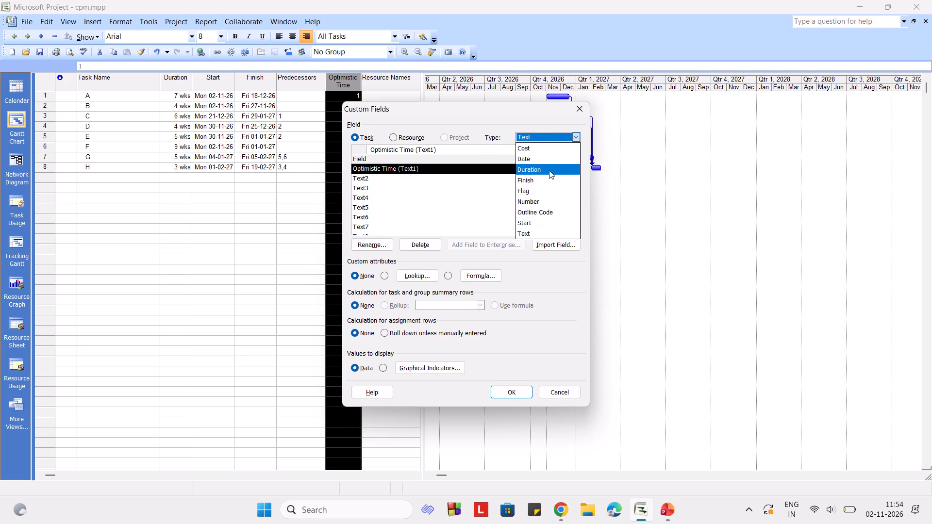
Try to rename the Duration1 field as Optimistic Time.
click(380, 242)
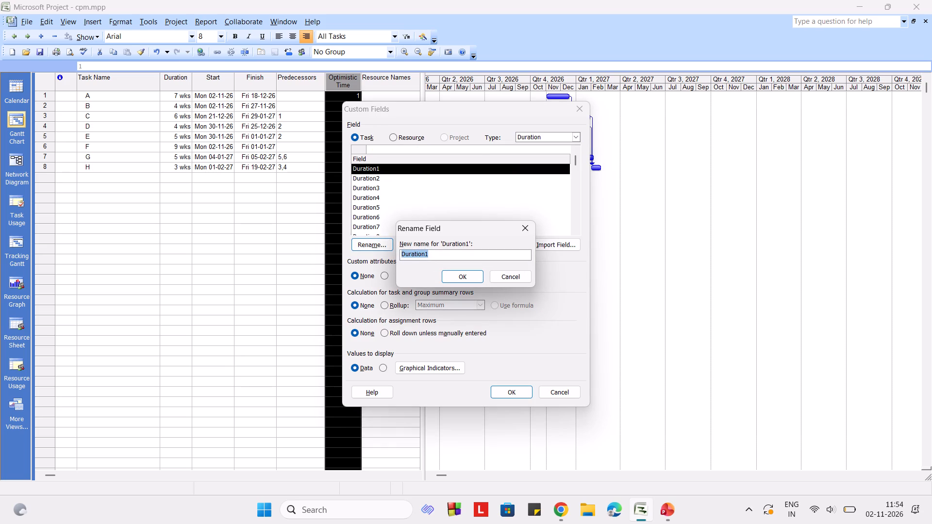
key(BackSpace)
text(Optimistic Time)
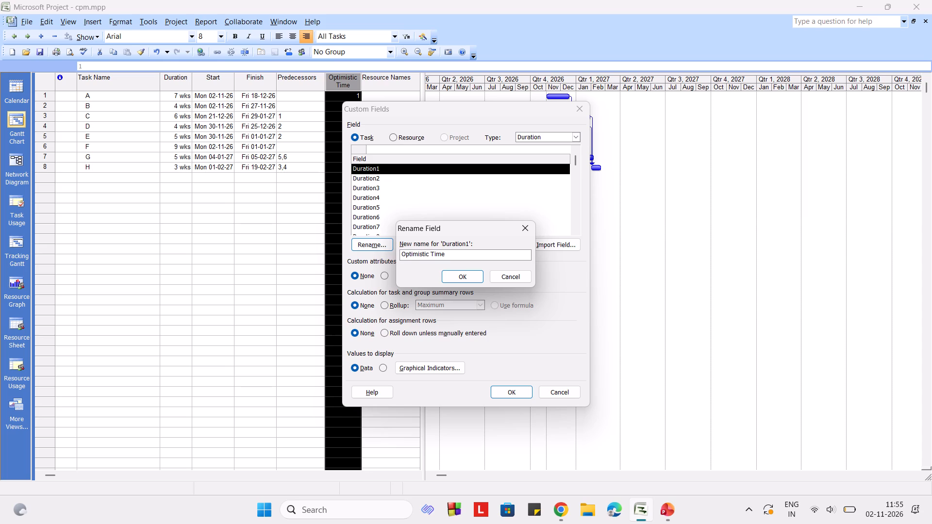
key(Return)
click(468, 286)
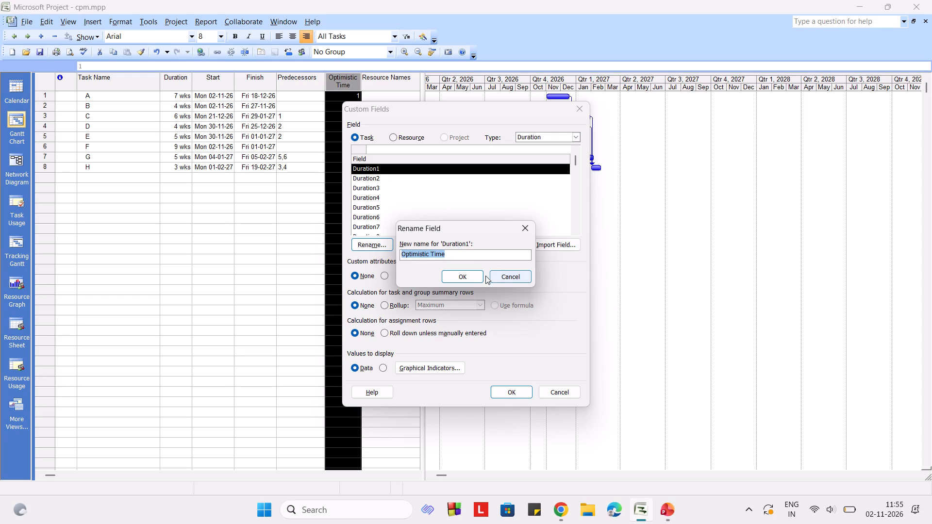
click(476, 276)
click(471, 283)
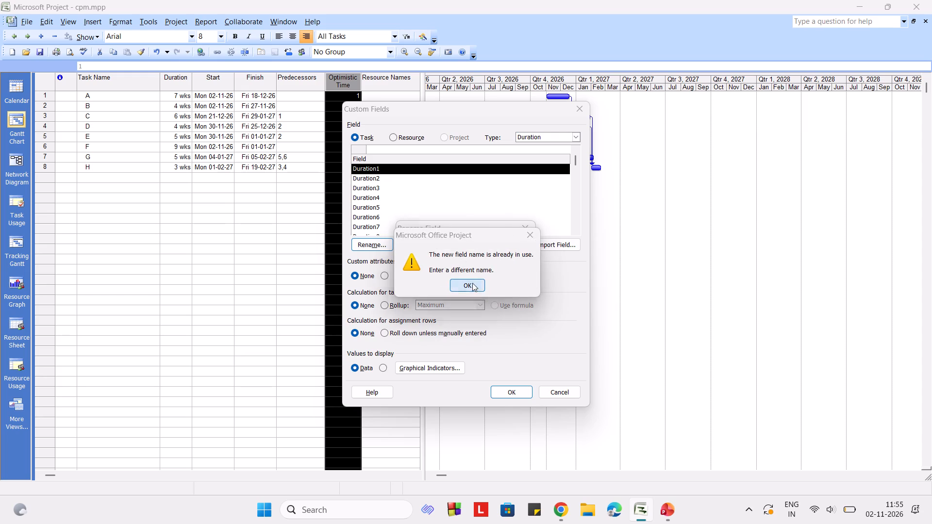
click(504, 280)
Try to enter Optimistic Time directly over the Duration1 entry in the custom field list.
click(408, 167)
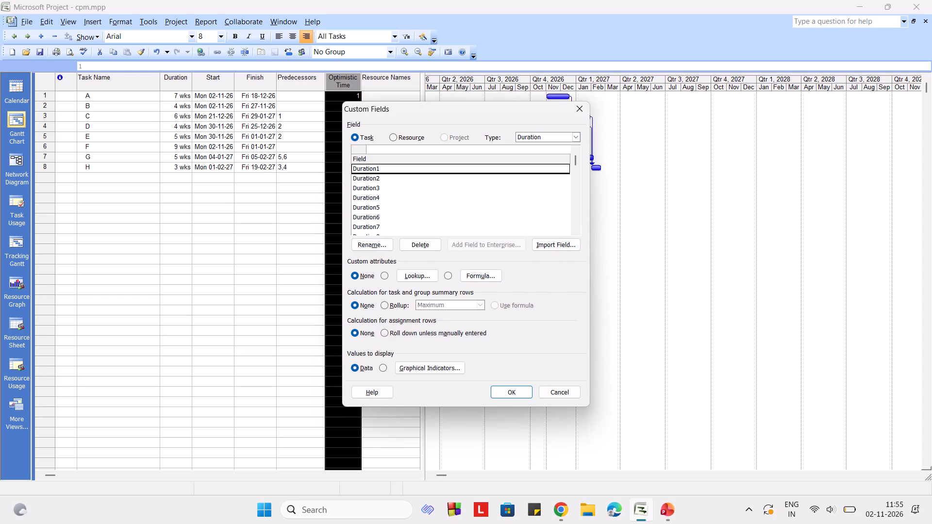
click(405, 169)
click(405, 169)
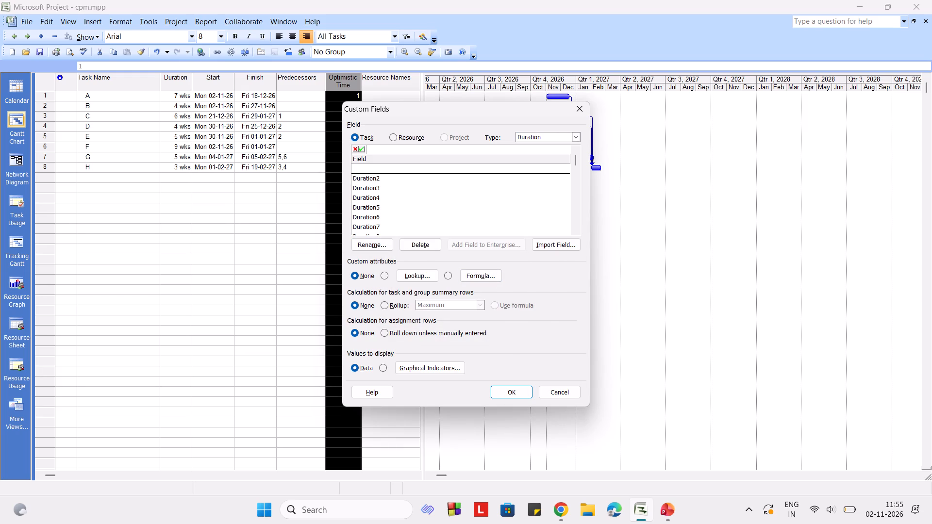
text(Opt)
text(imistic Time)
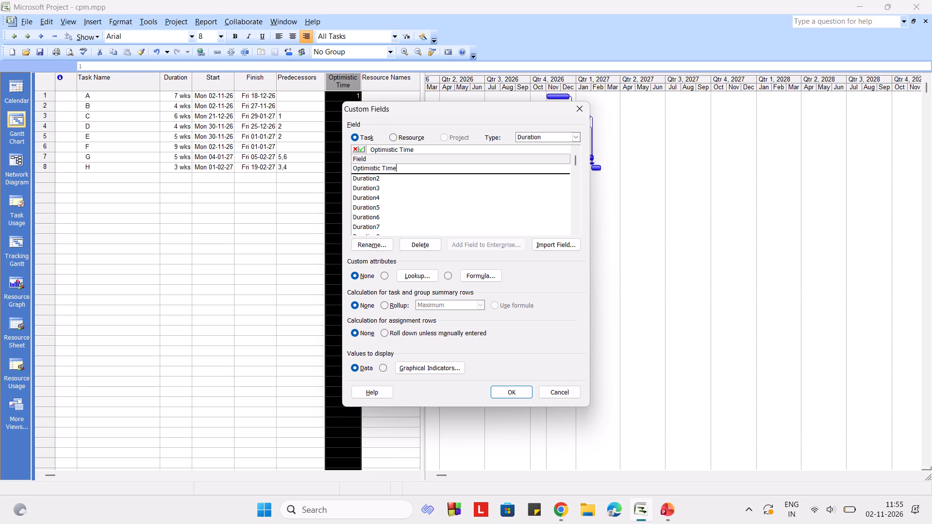
Rename the Duration2 field as Most Likely Time, checking the Step 5 slide in the presentation.
key(alt+Tab)
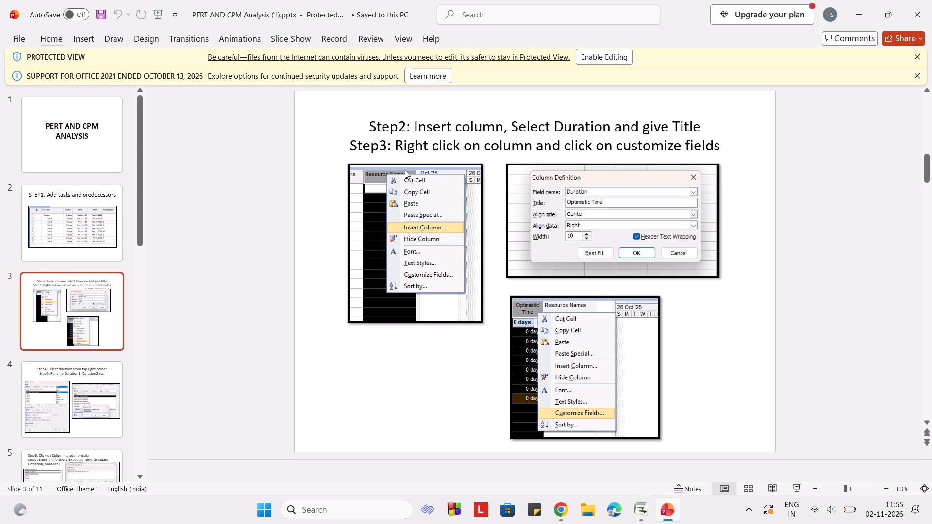
key(Down)
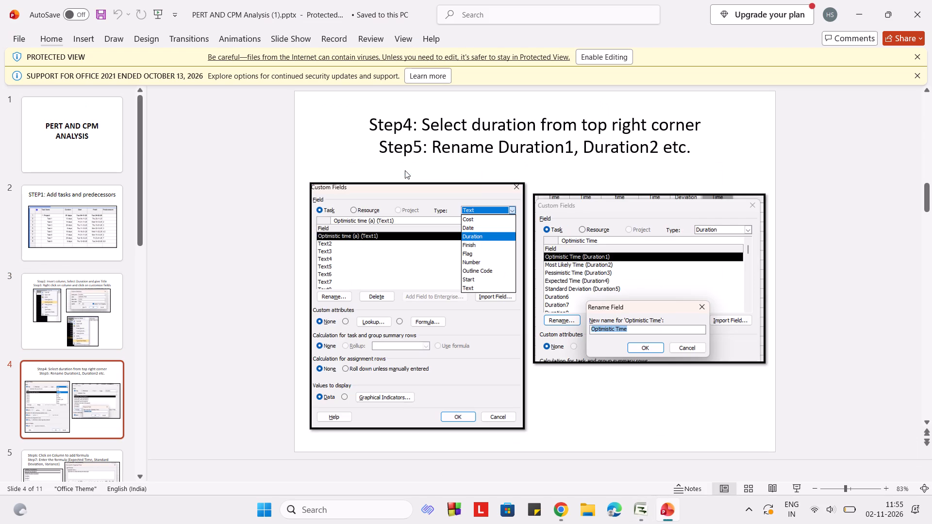
key(alt+Tab)
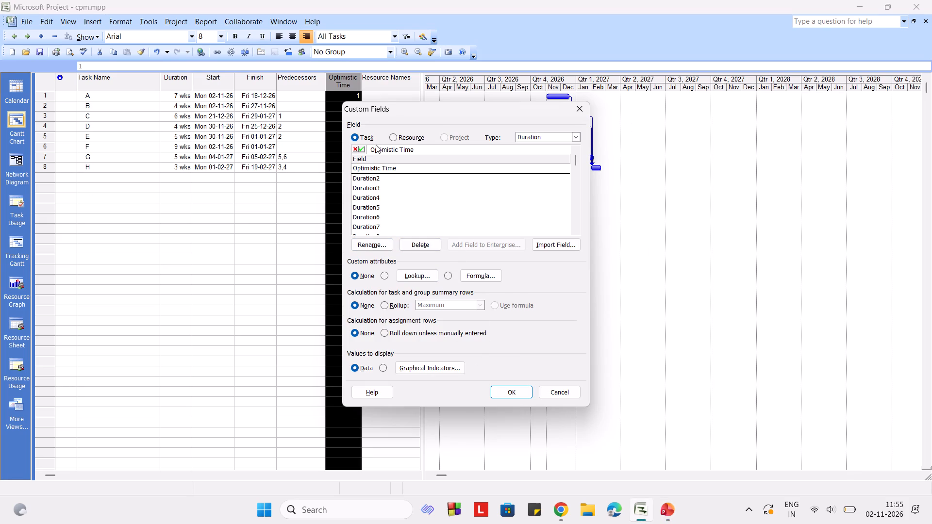
click(376, 182)
click(469, 280)
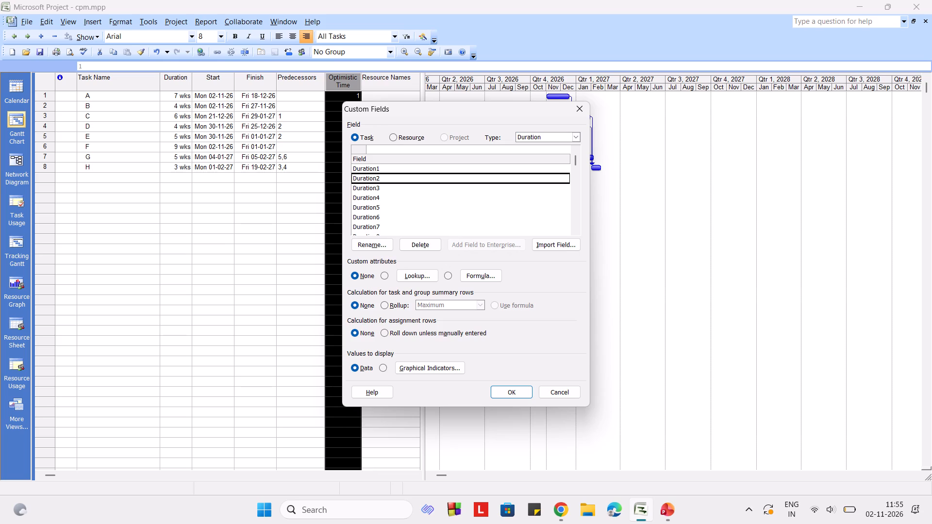
click(377, 241)
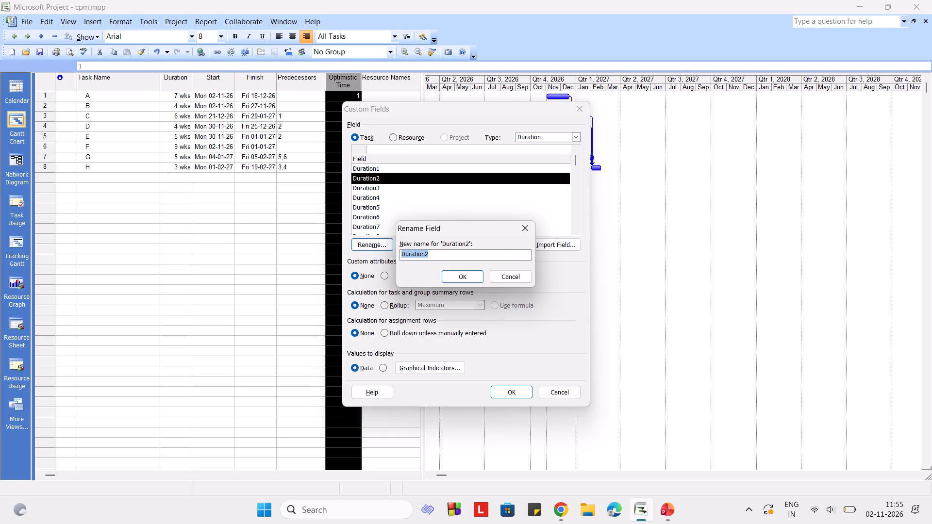
key(BackSpace)
key(alt+Tab)
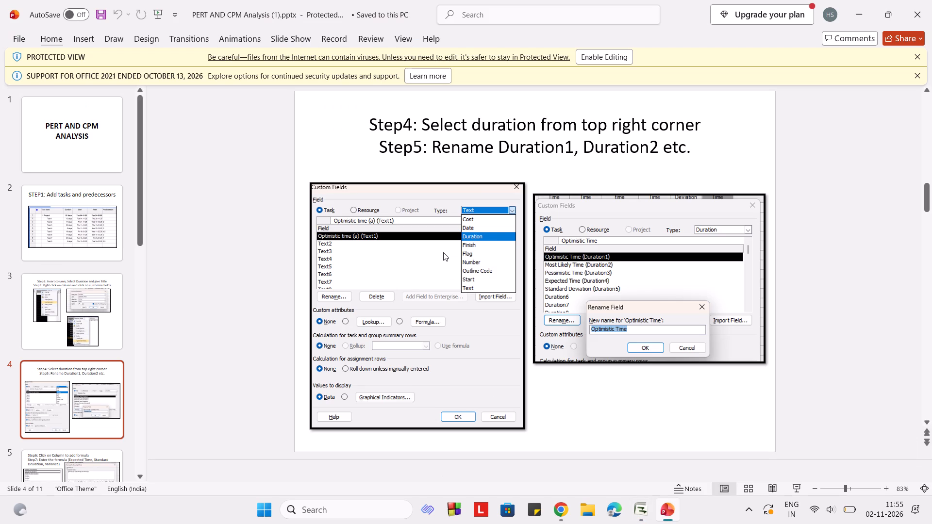
key(alt+Tab)
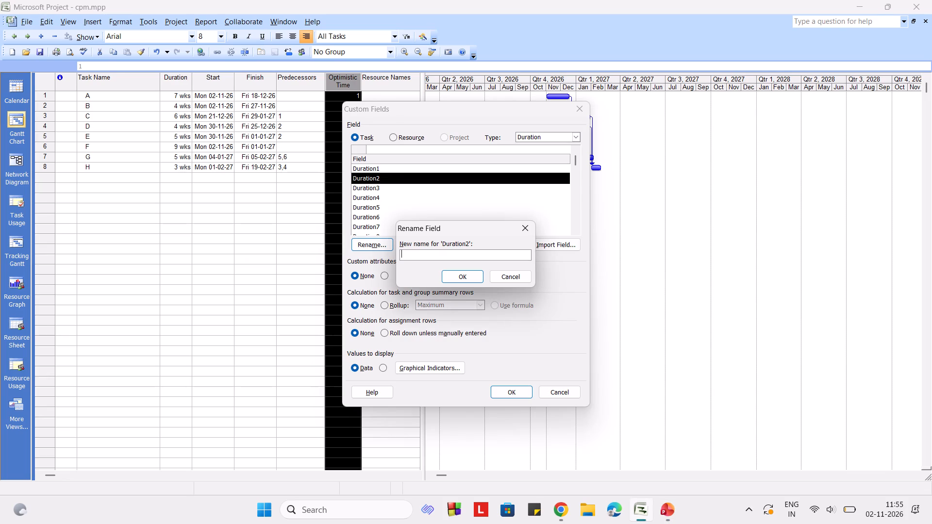
text(Most Likely Time)
click(457, 276)
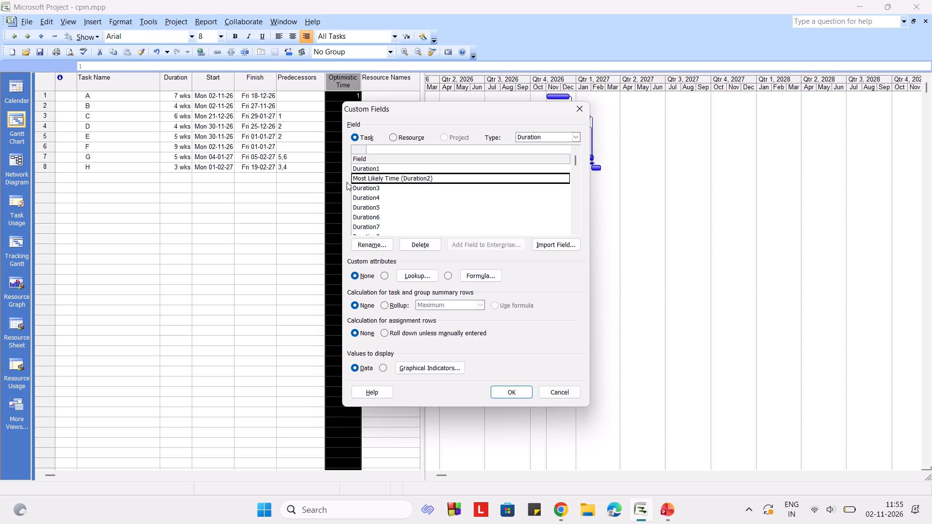
Rename the Duration3 field as Pessimistic Time, checking the Step 5 slide in the presentation.
click(381, 190)
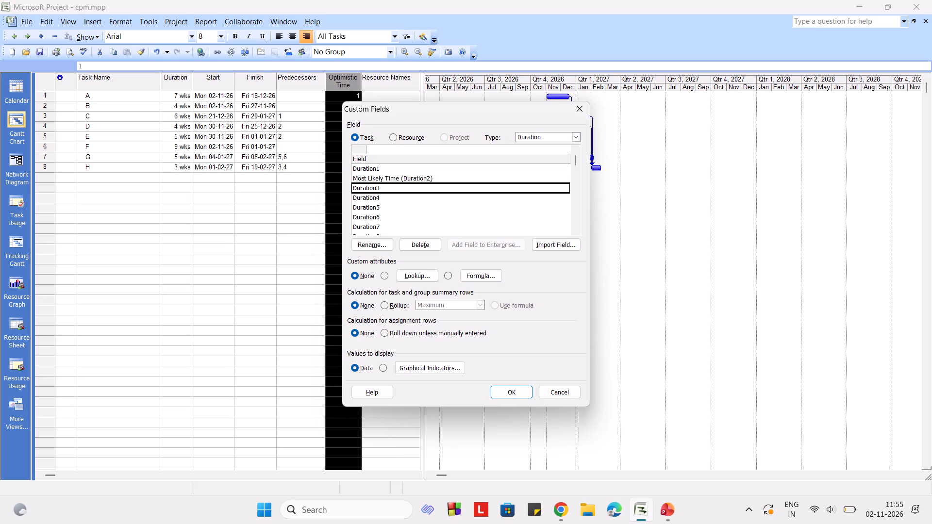
key(alt+Tab)
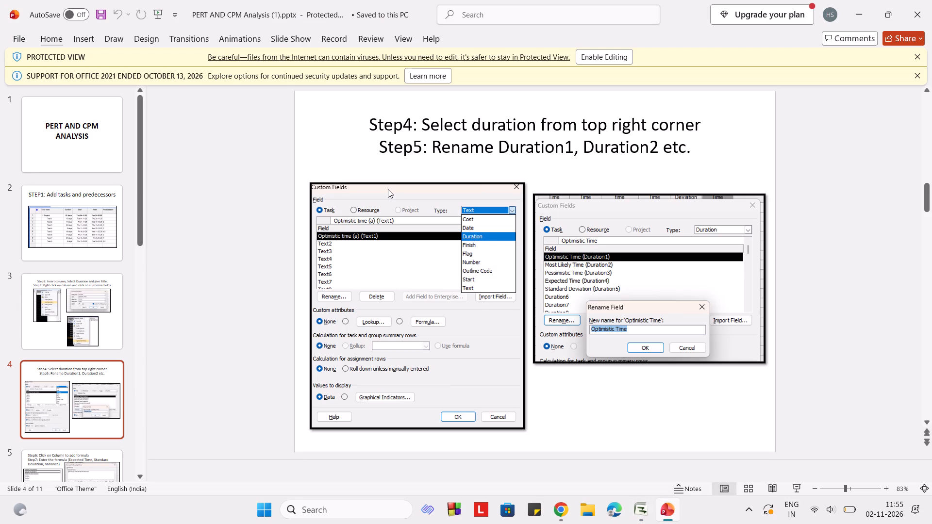
key(alt+Tab)
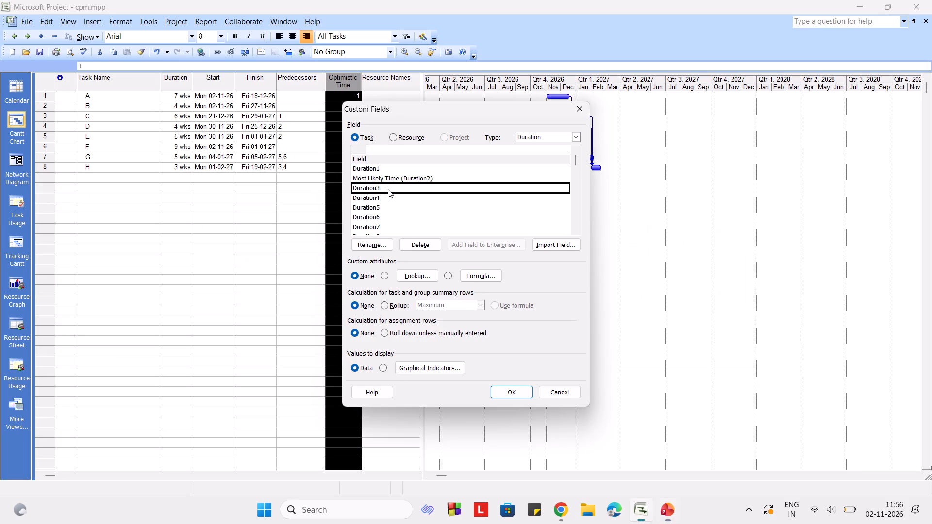
click(388, 189)
right_click(388, 189)
click(378, 244)
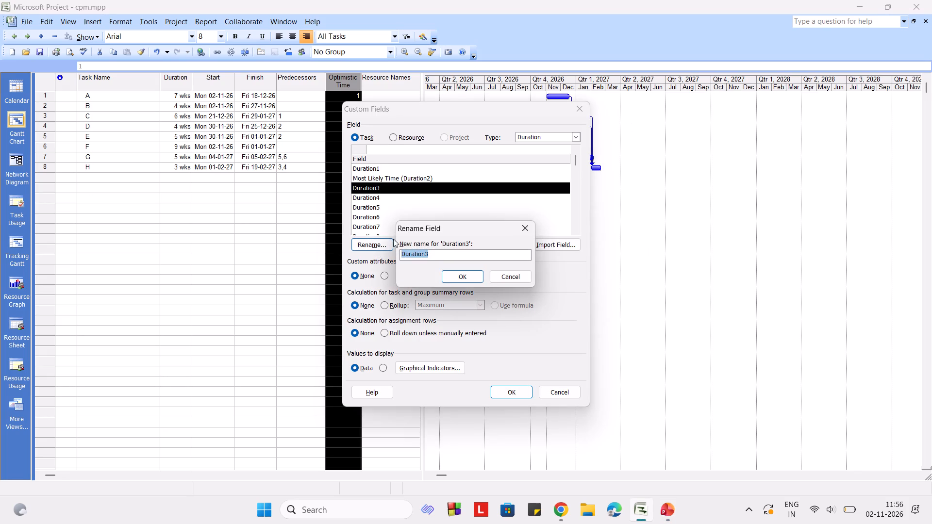
key(BackSpace)
text(Pess)
text(im)
key(i)
text(stic)
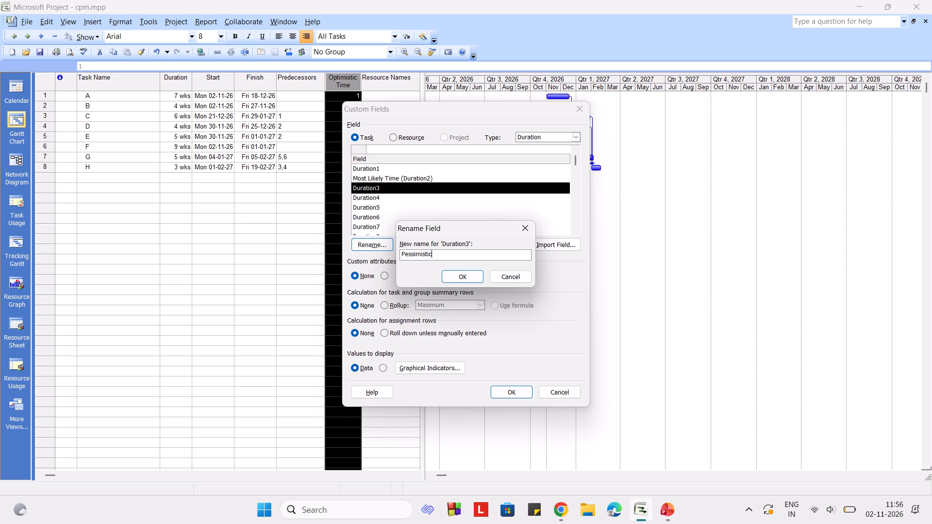
key(space)
text(Time)
key(Return)
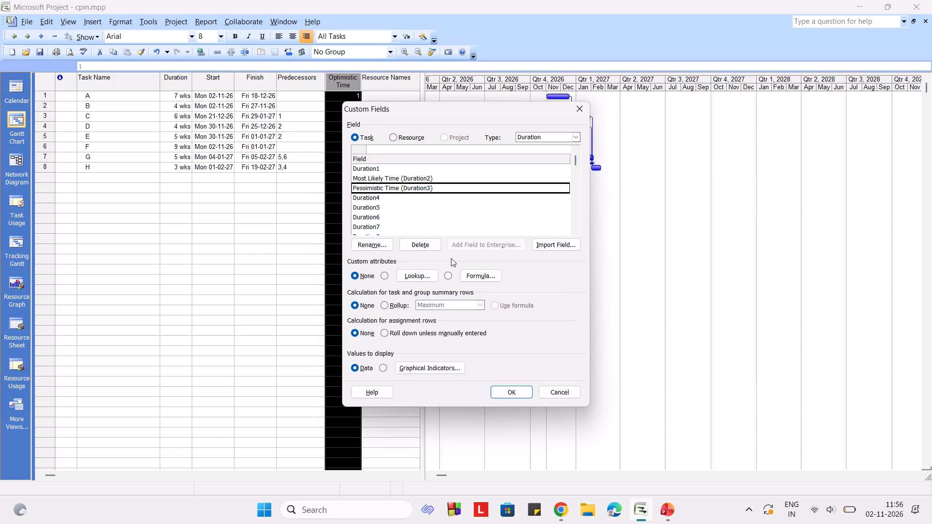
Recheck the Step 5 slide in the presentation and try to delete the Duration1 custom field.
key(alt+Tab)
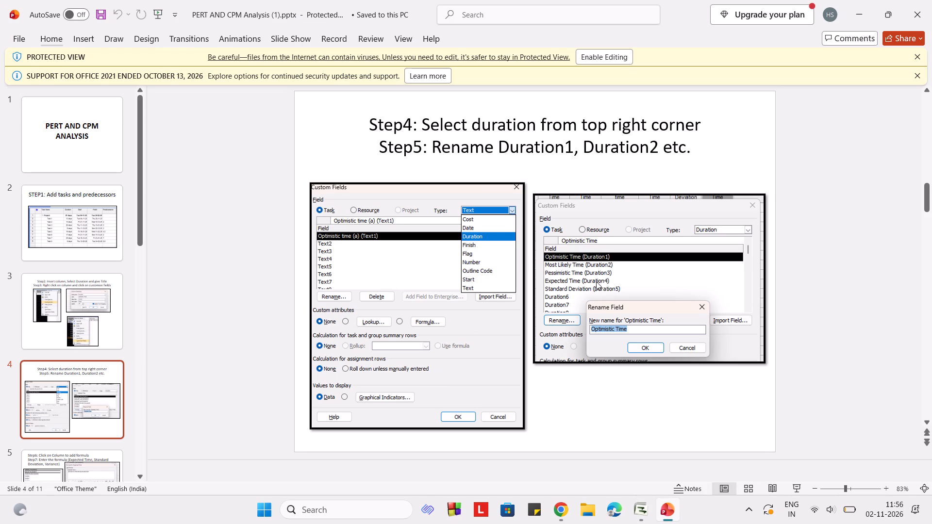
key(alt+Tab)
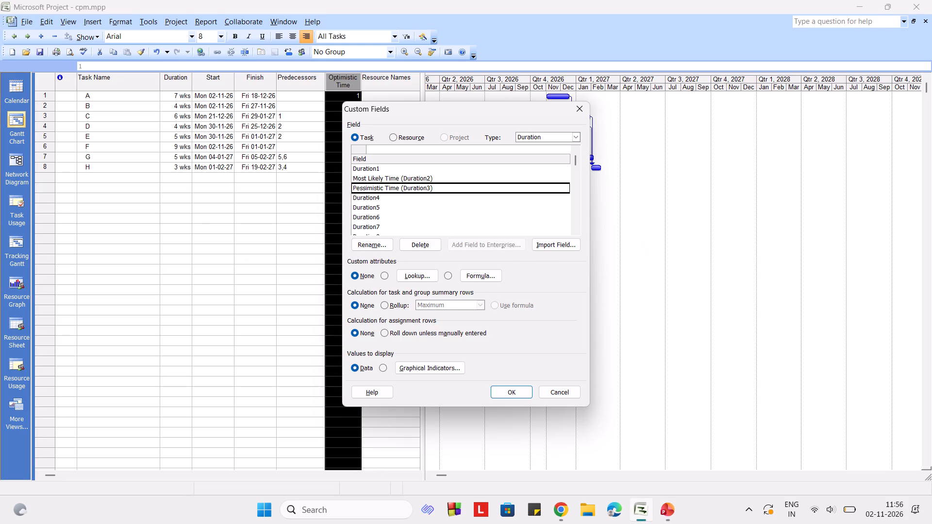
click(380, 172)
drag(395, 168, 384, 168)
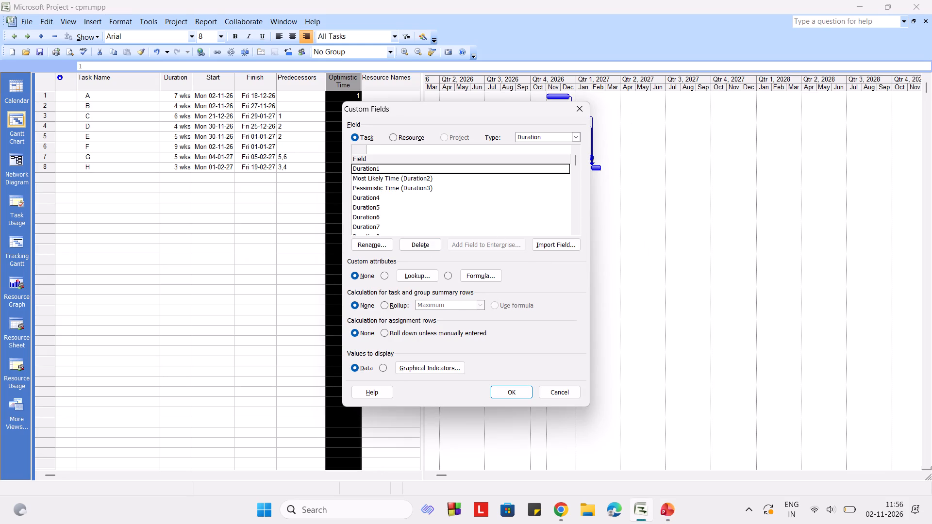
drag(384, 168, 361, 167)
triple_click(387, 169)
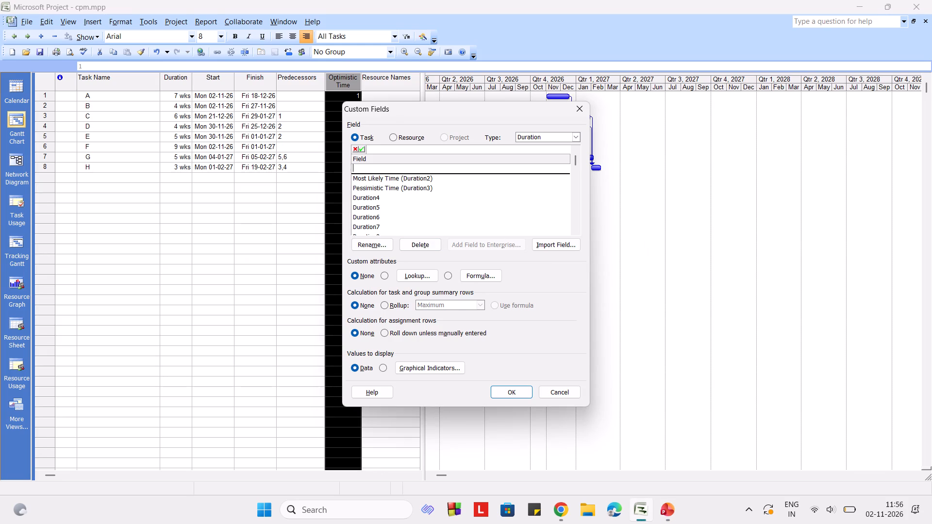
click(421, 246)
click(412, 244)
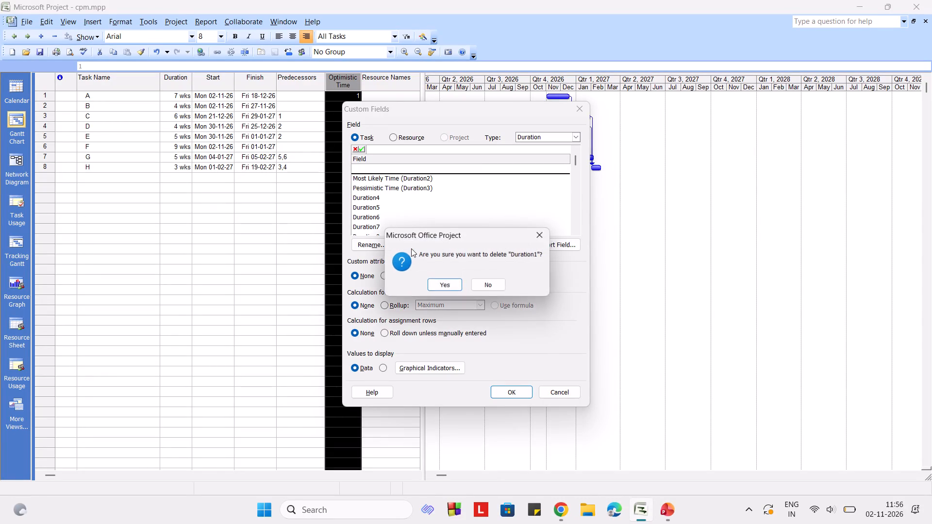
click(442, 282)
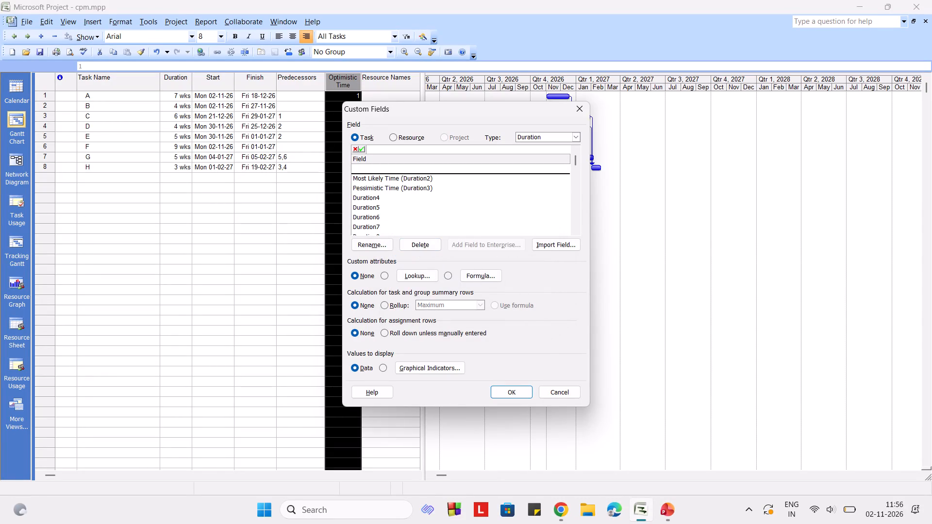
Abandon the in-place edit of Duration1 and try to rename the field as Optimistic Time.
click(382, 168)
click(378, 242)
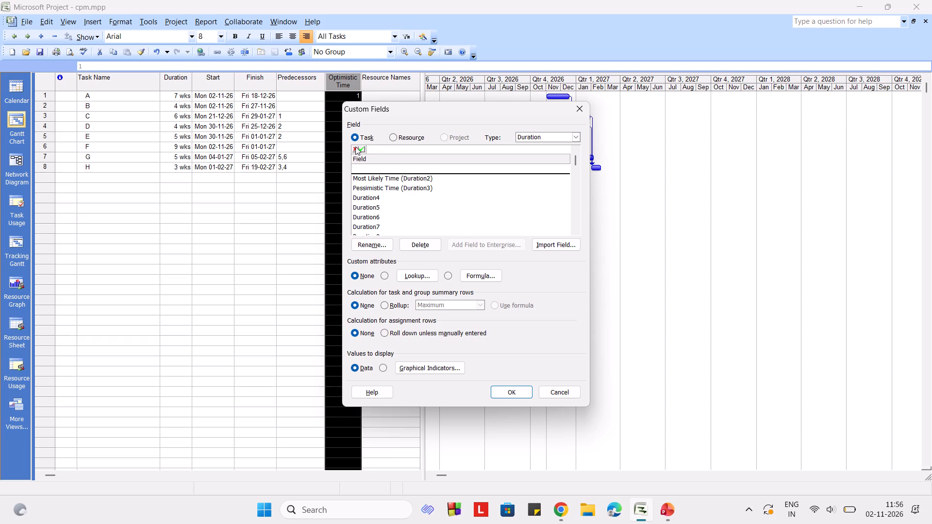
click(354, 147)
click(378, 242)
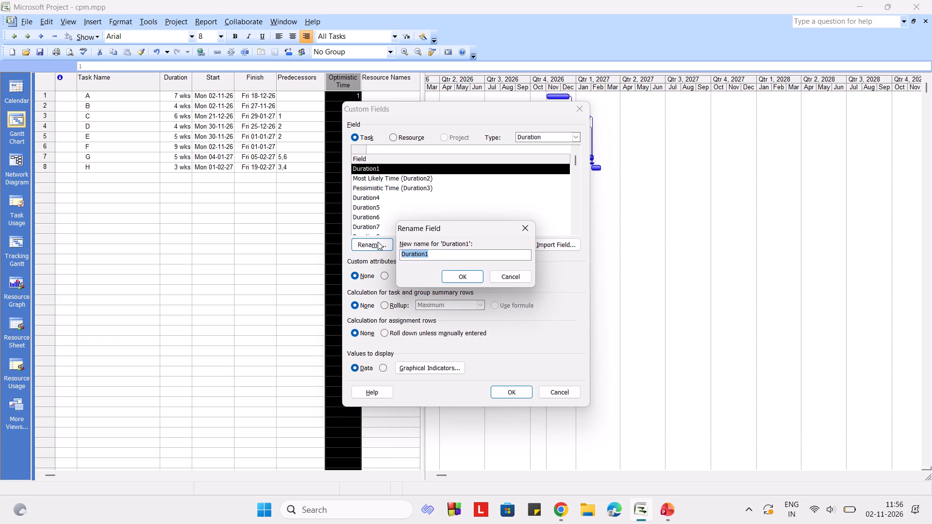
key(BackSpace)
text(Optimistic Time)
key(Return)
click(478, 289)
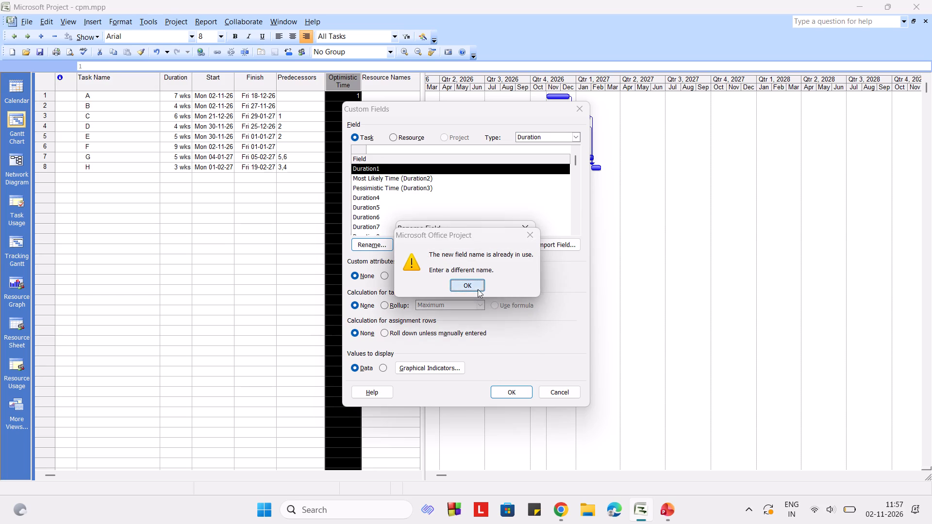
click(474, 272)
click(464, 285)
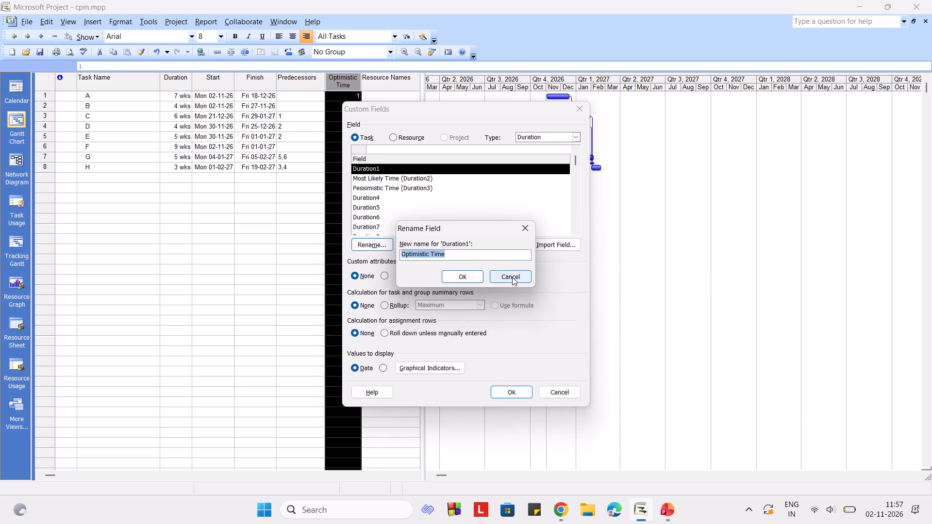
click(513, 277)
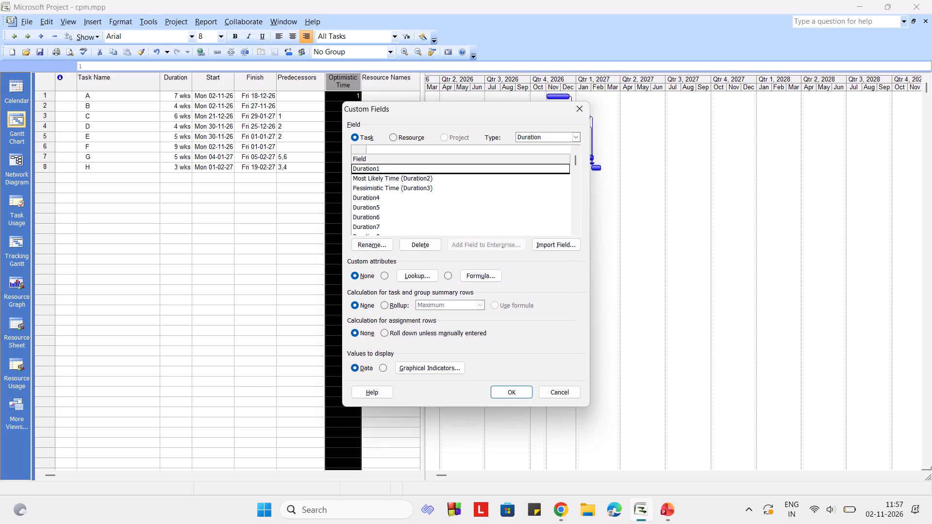
Accept the custom field changes and close the Custom Fields dialog.
click(511, 390)
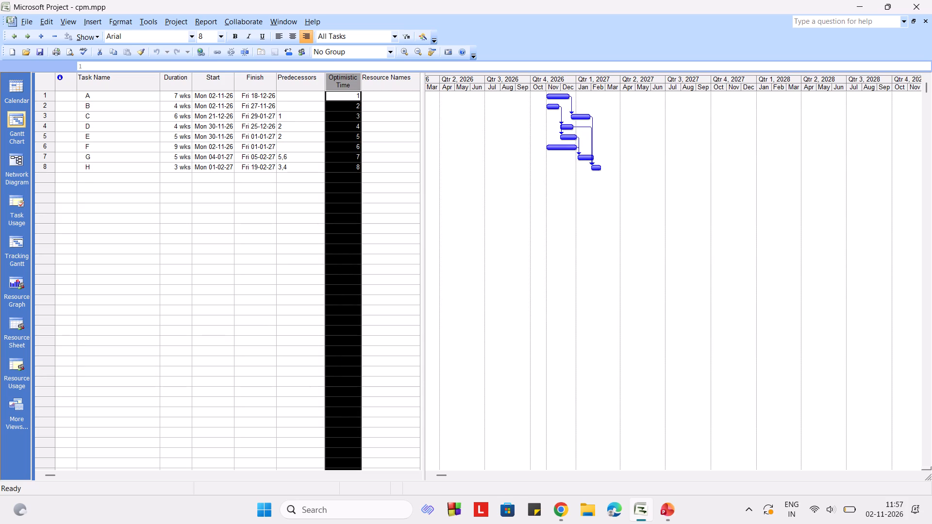
Switch to the presentation and review the Step 6 and Step 7 formula slide, returning to the Step 4 and Step 5 slide.
click(337, 77)
key(alt+Tab)
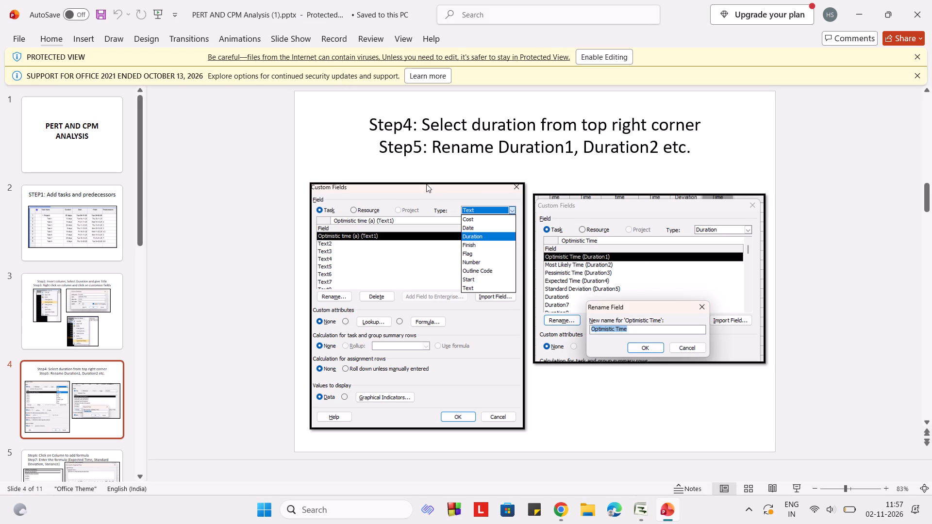
key(Down)
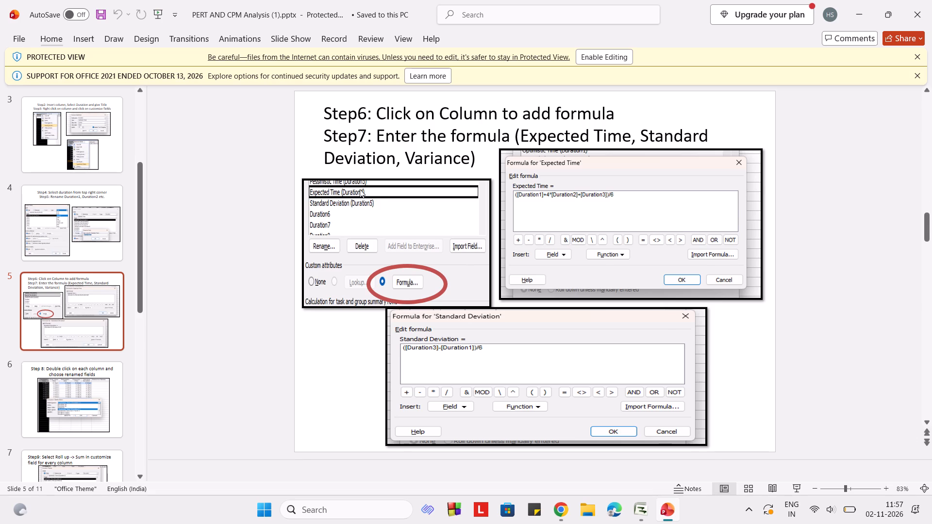
key(Up)
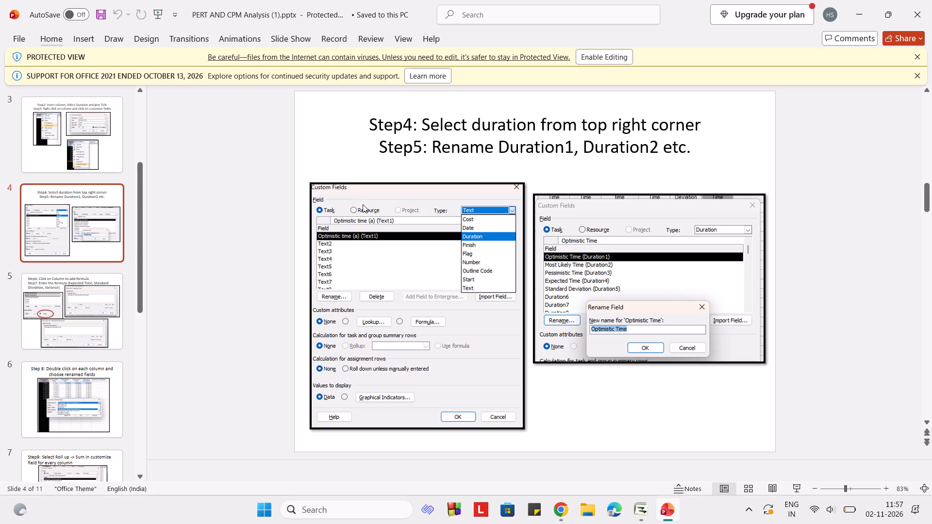
Return to Microsoft Project and save the changes to cpm.mpp.
key(alt+Tab)
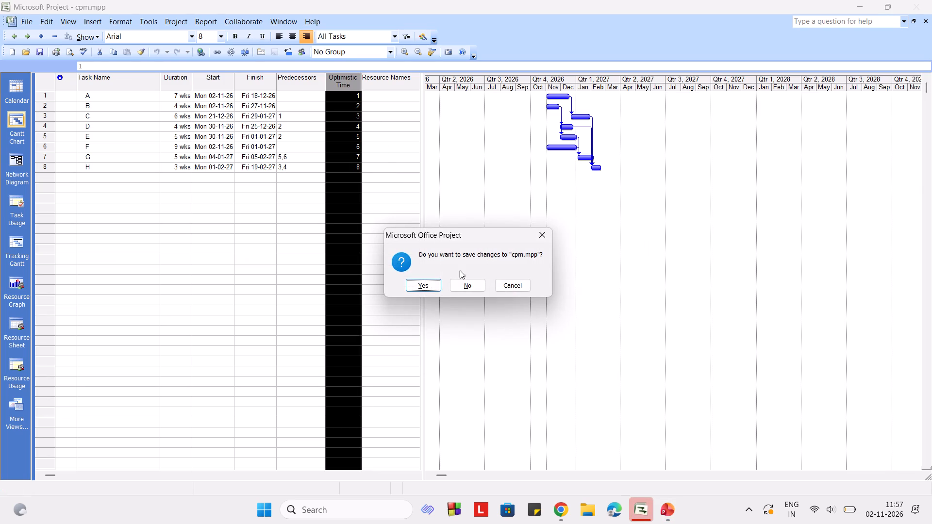
click(434, 288)
Open the column options for the Optimistic Time column.
right_click(347, 84)
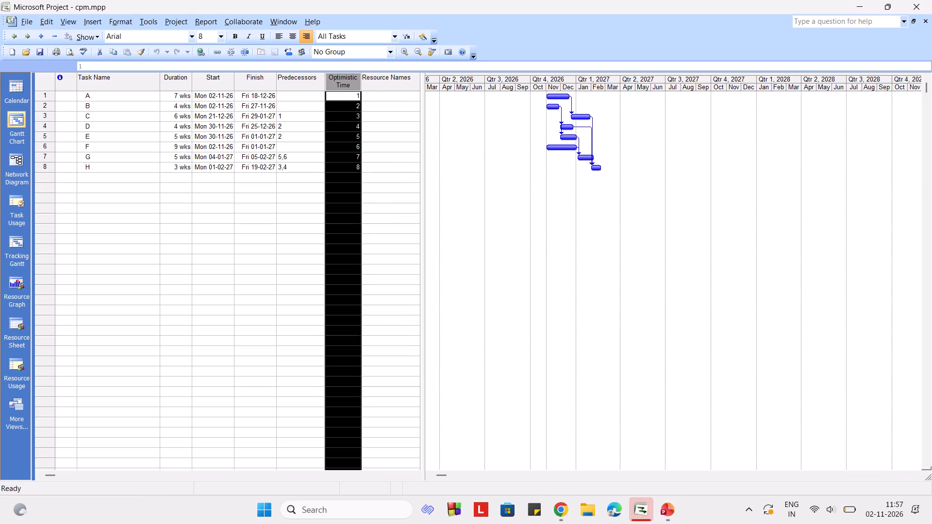
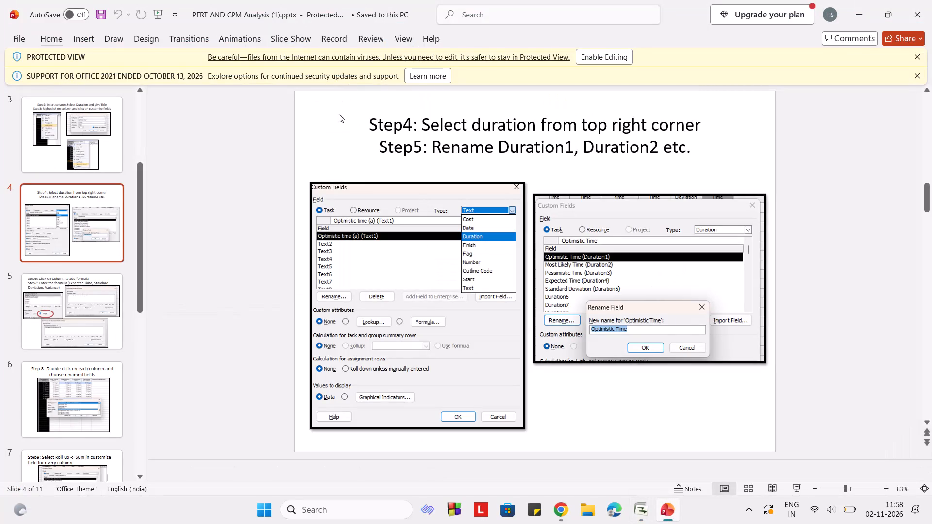
Check the formula and renaming slides, return to Microsoft Project, and rename the Duration4 custom field to Expected Time.
click(65, 302)
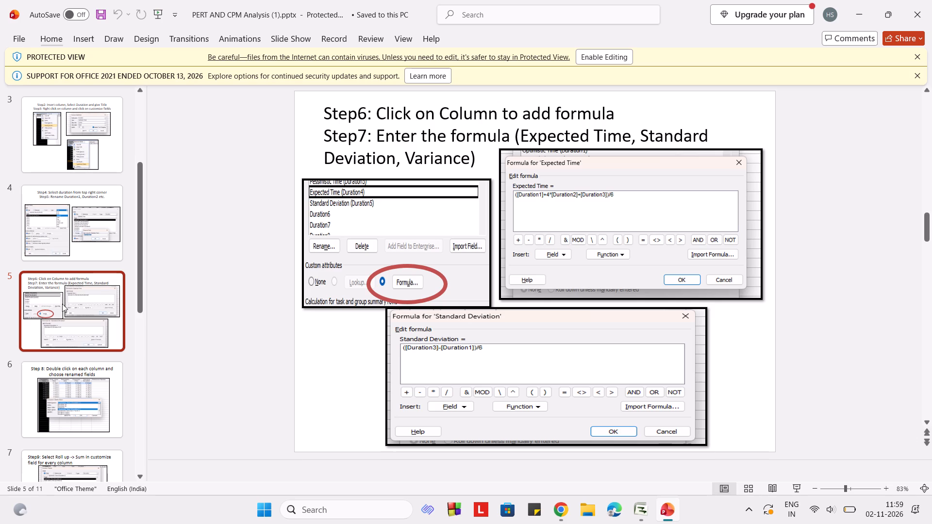
click(69, 229)
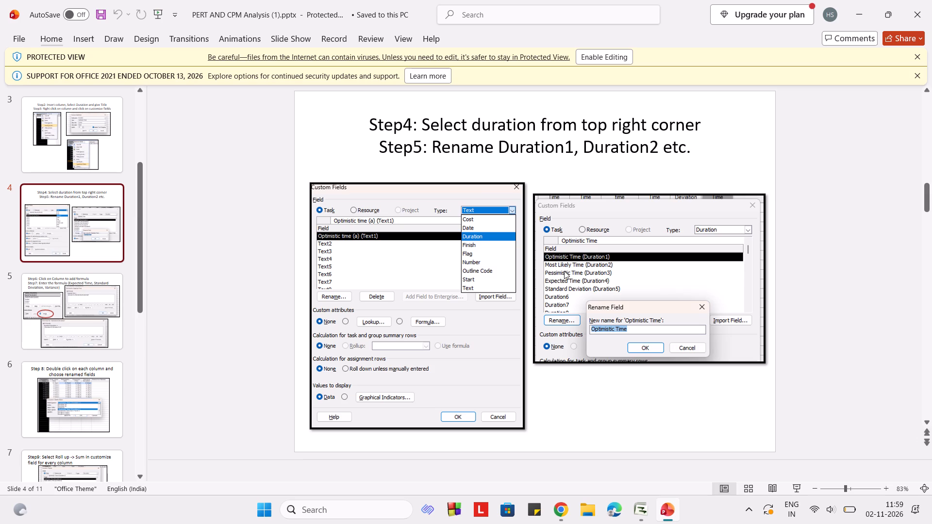
key(alt+Tab)
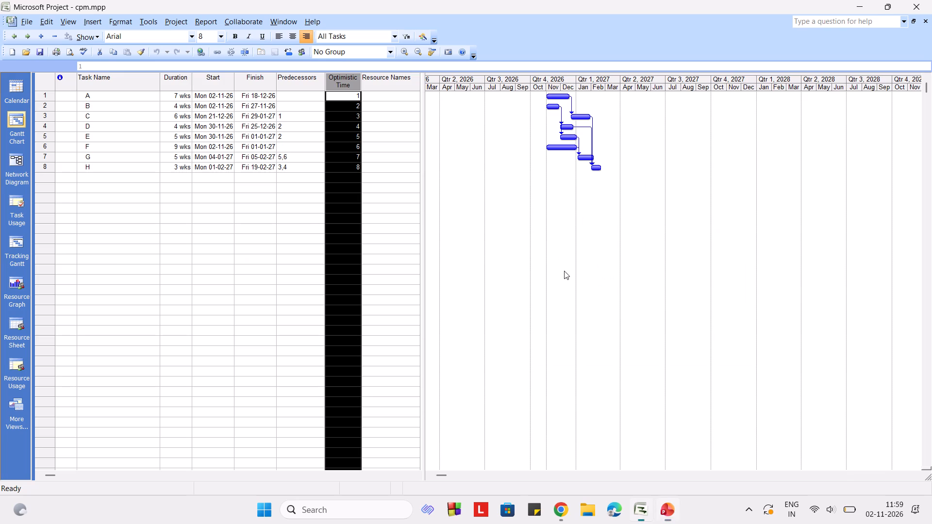
right_click(350, 82)
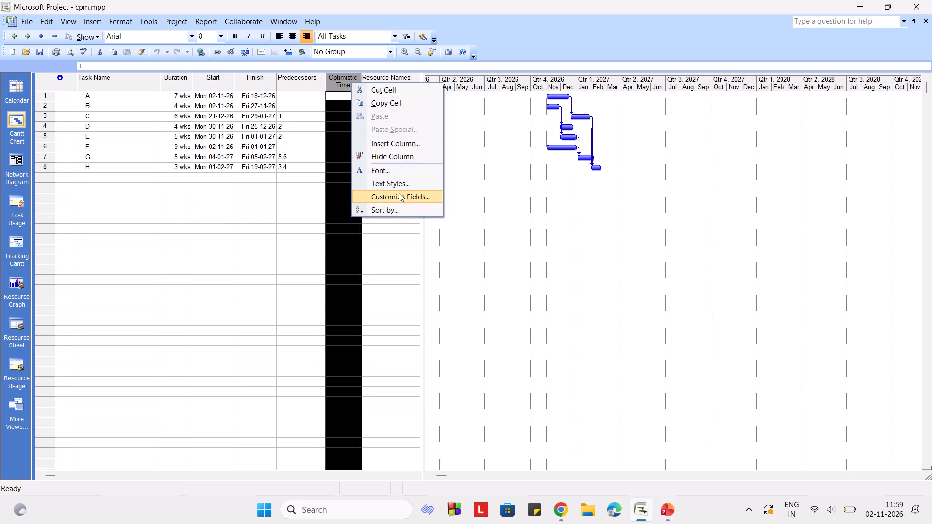
click(399, 195)
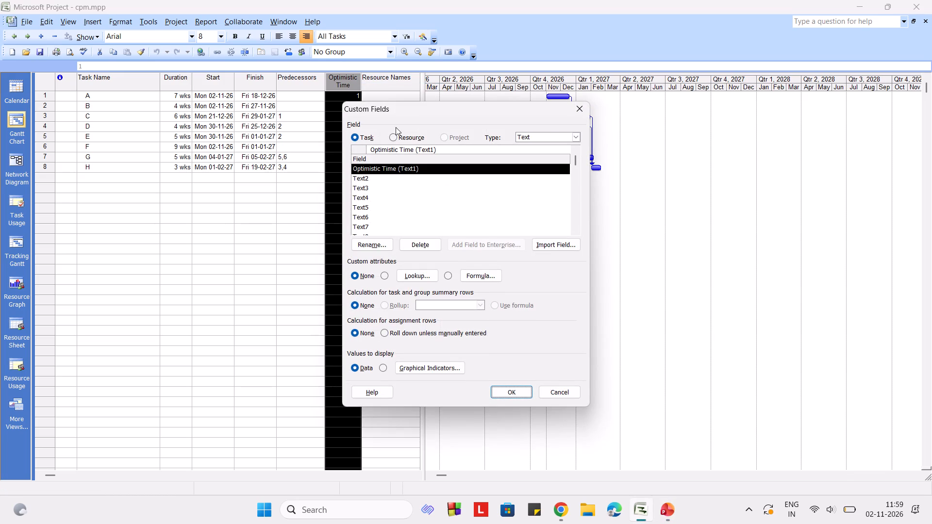
click(574, 138)
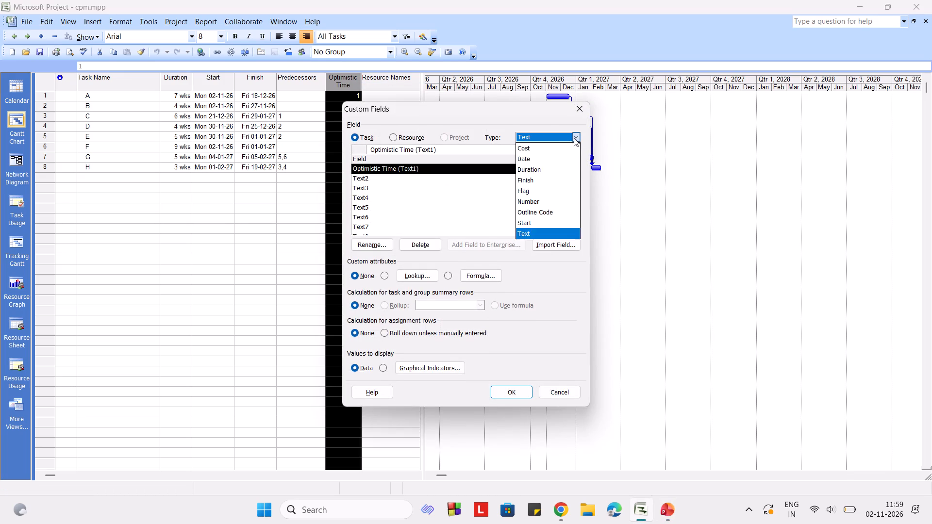
click(546, 167)
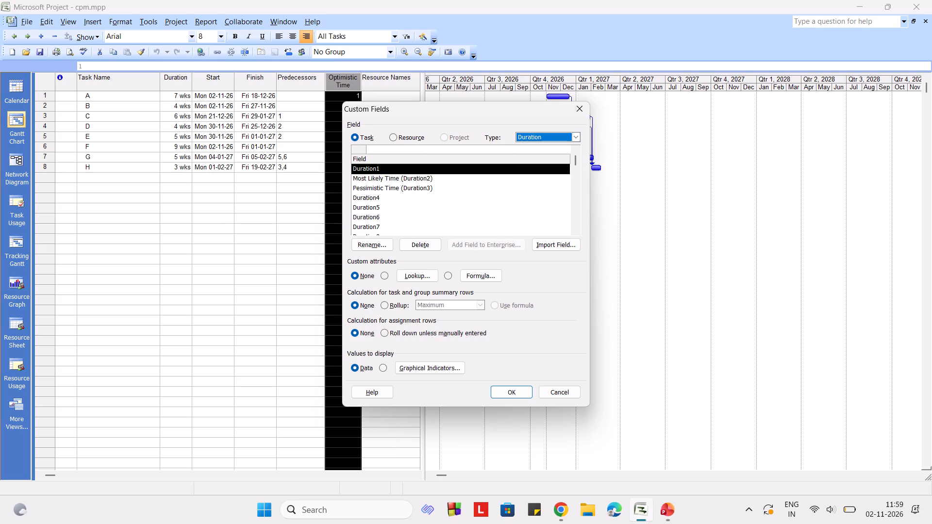
click(423, 198)
click(373, 244)
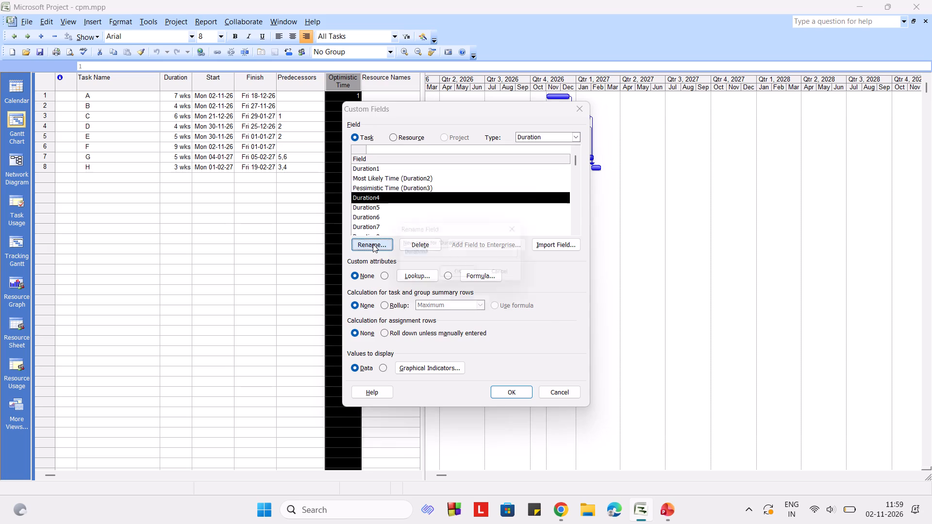
key(BackSpace)
key(shift+e)
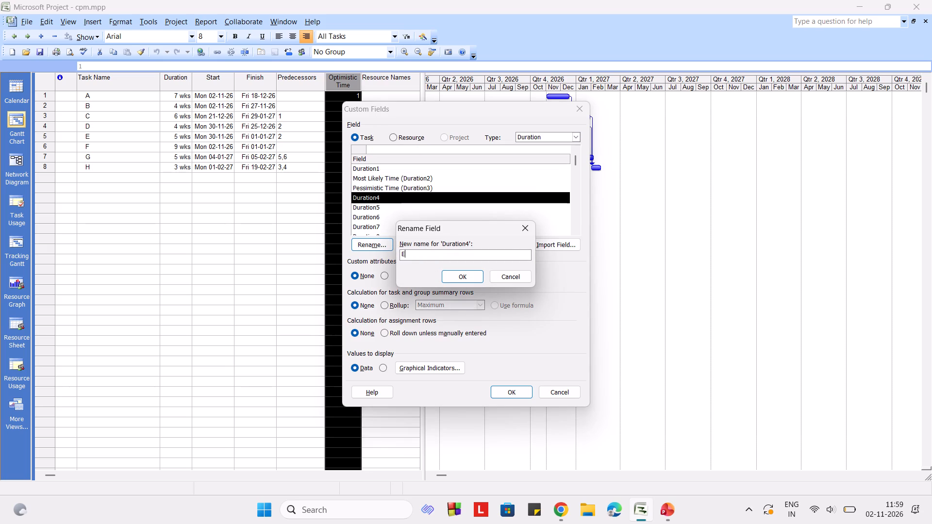
text(xpected)
key(space)
text(Time)
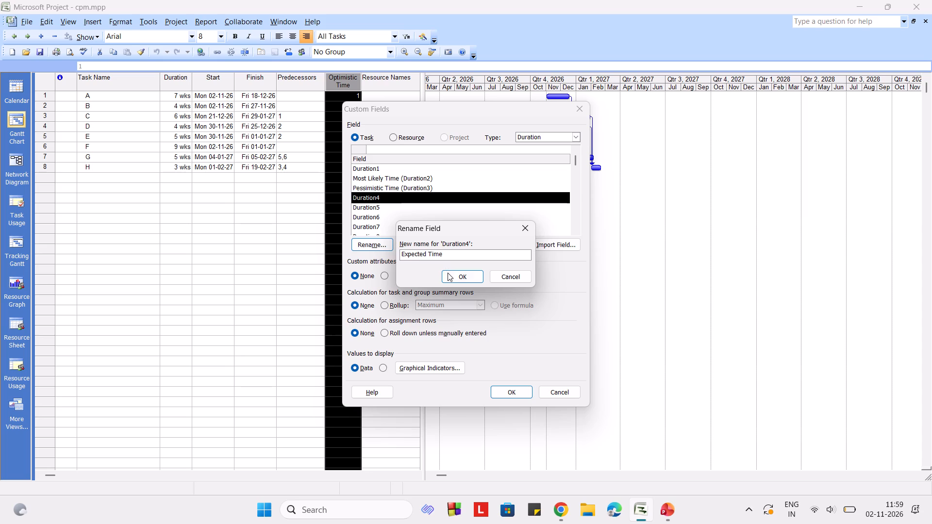
click(451, 277)
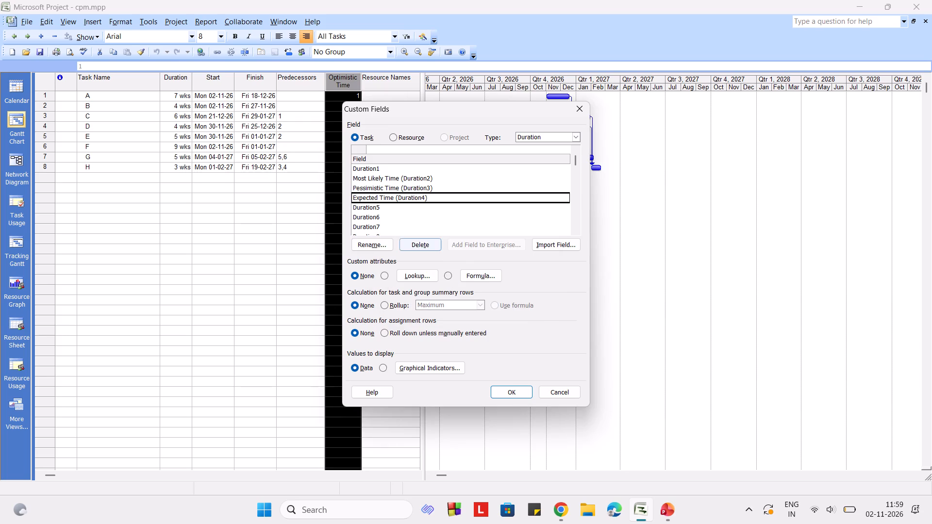
Rename the Duration5 custom field to Standard Deviation, checking the name against the Step 5 slide.
click(375, 208)
click(370, 242)
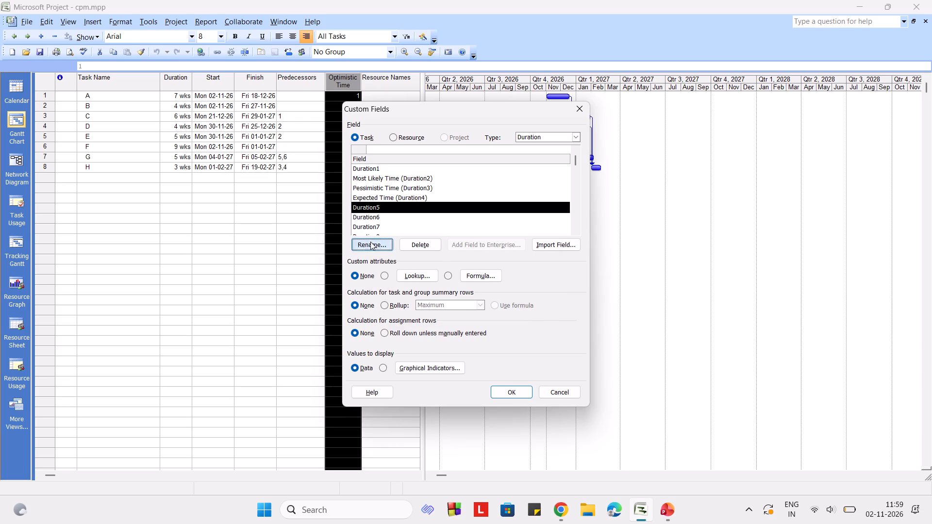
key(BackSpace)
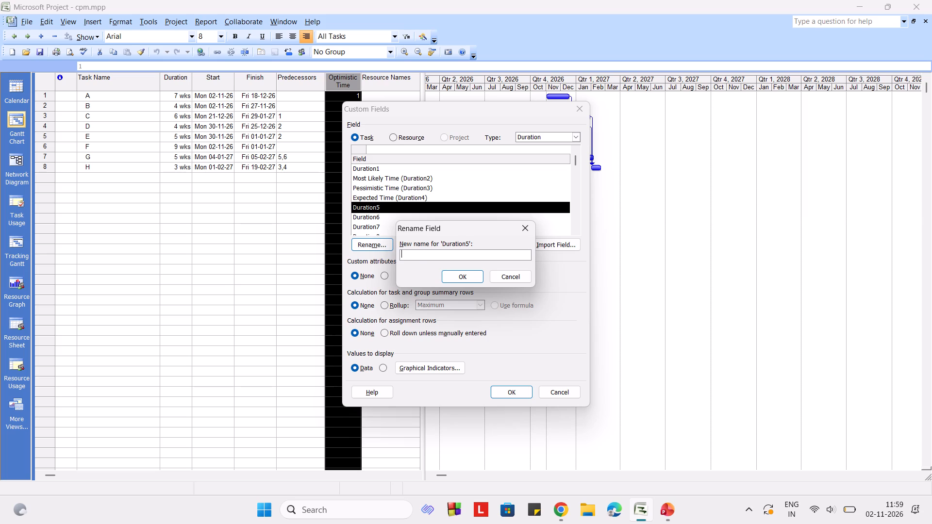
text(Standard)
key(space)
text(De)
key(alt+Tab)
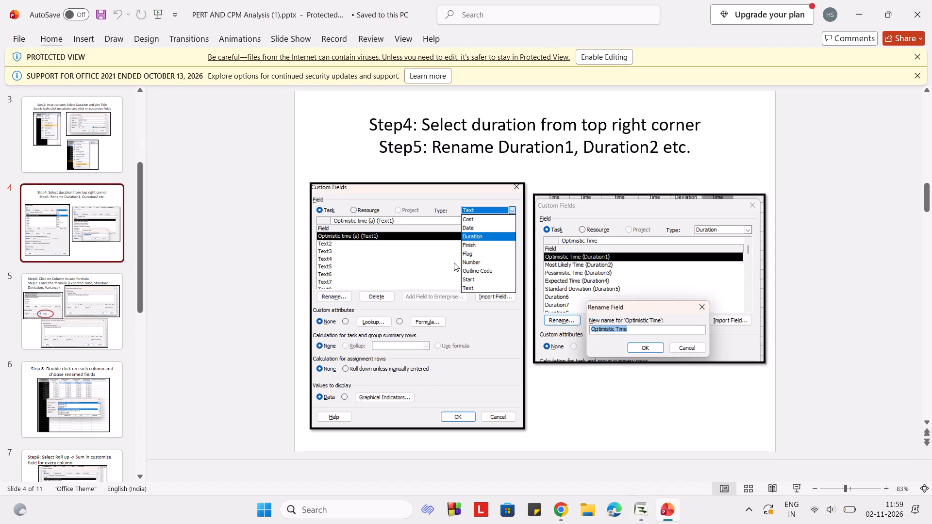
key(alt+Tab)
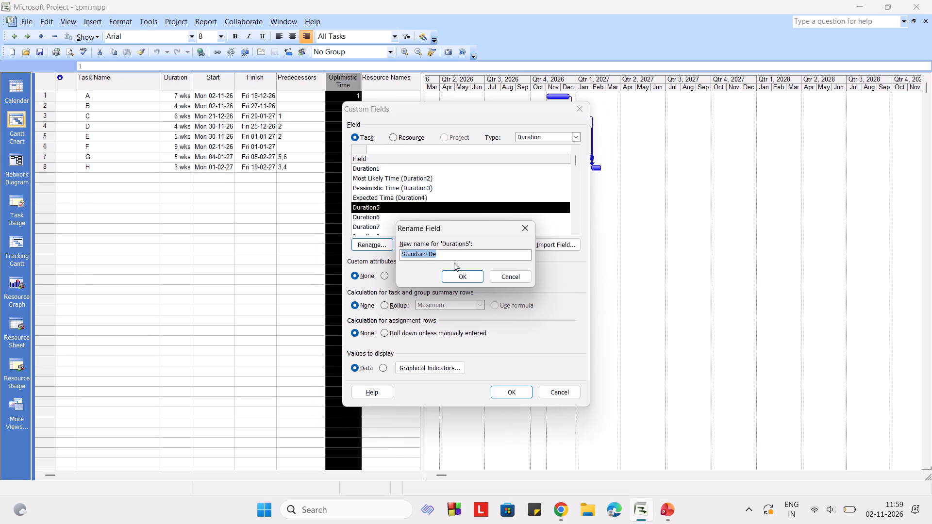
key(Right)
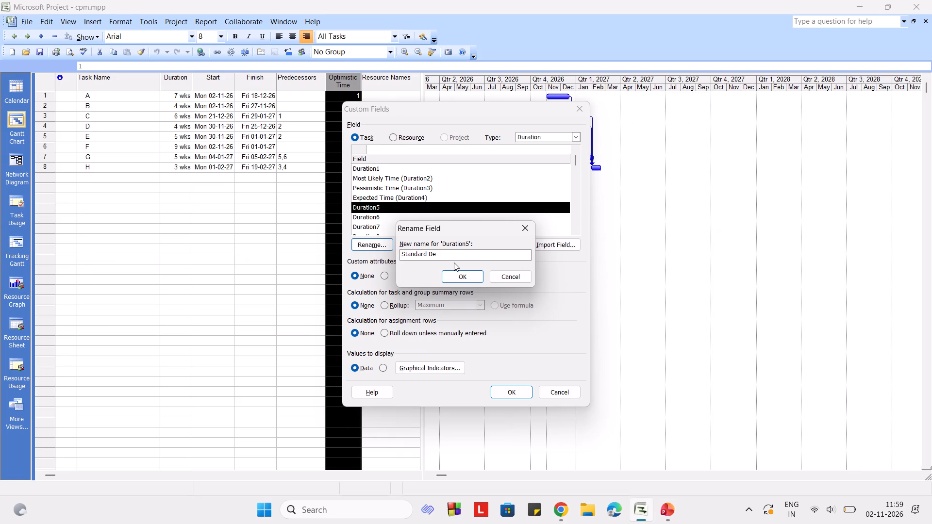
text(viation)
key(alt+Tab)
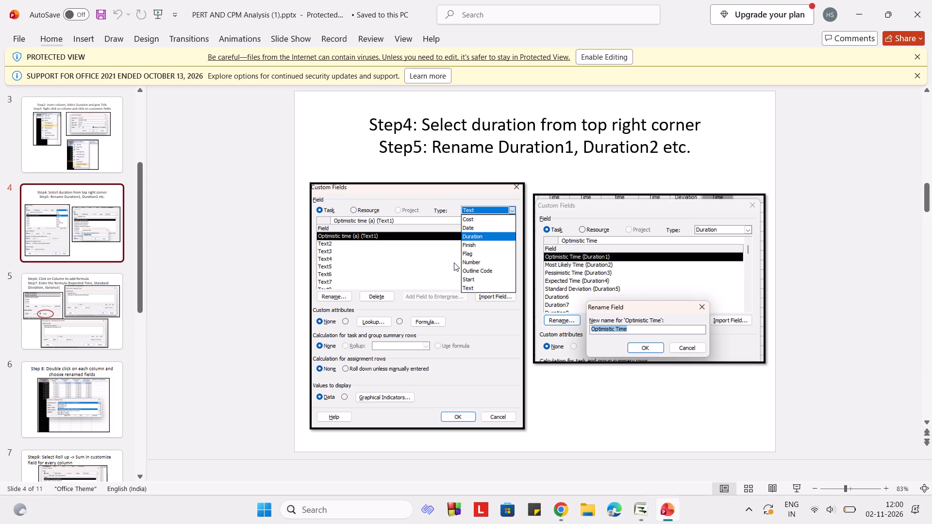
key(alt+Tab)
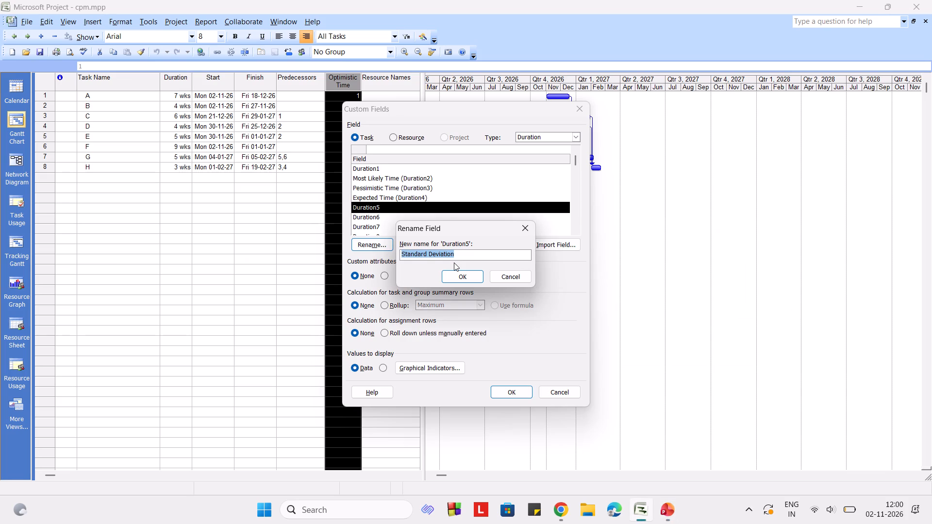
key(alt+Tab)
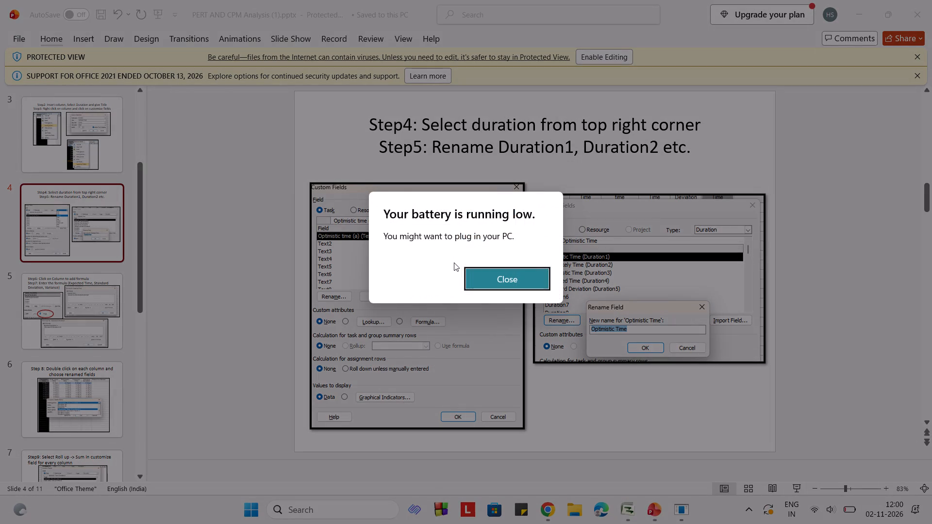
click(501, 281)
key(alt+Tab)
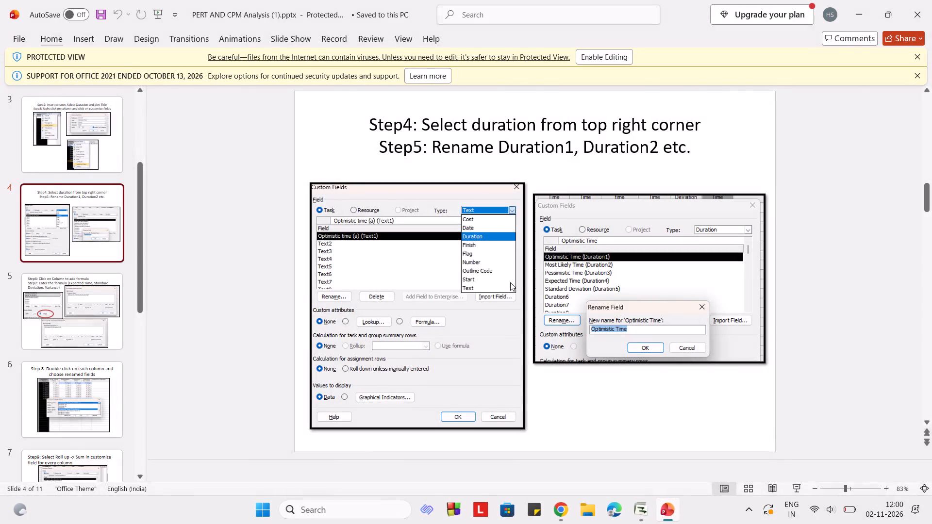
click(466, 277)
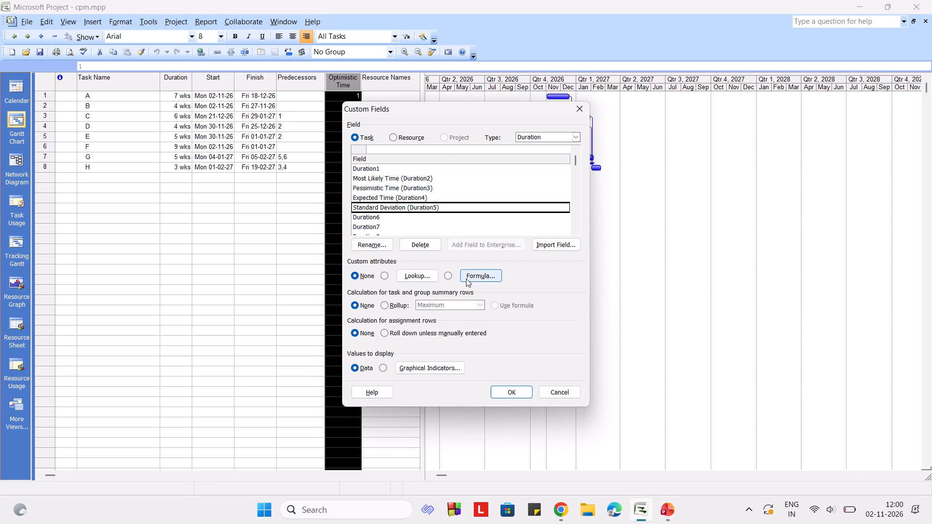
Set the custom attribute of the Expected Time (Duration4) field to Formula, following the Step 6 slide.
click(436, 198)
key(alt+Tab)
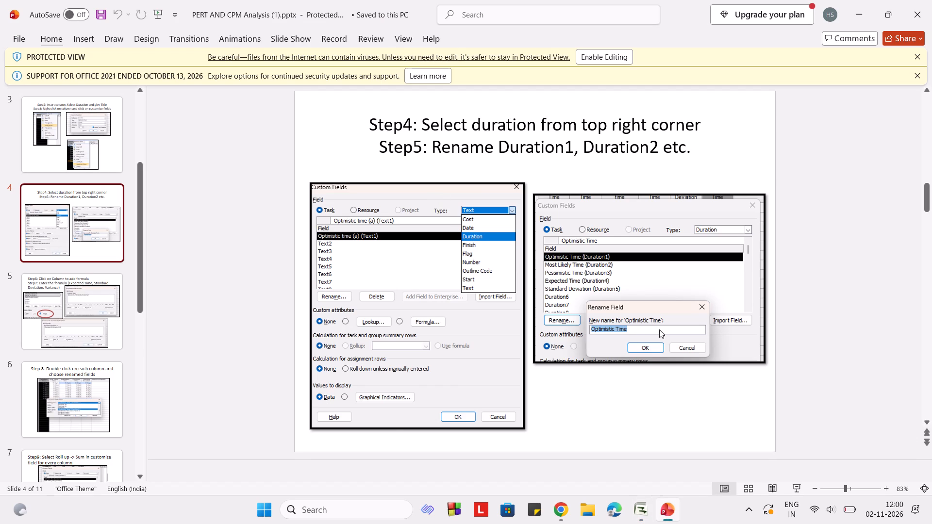
key(Down)
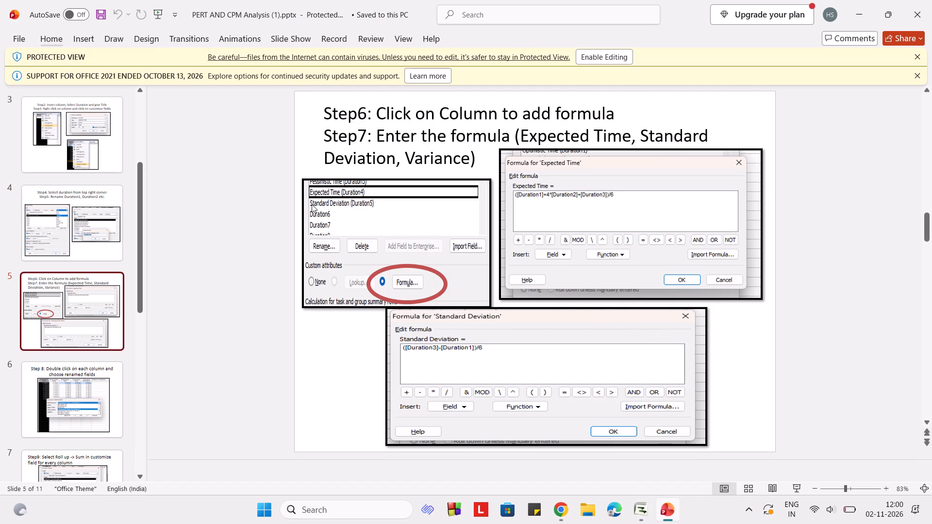
key(alt+Tab)
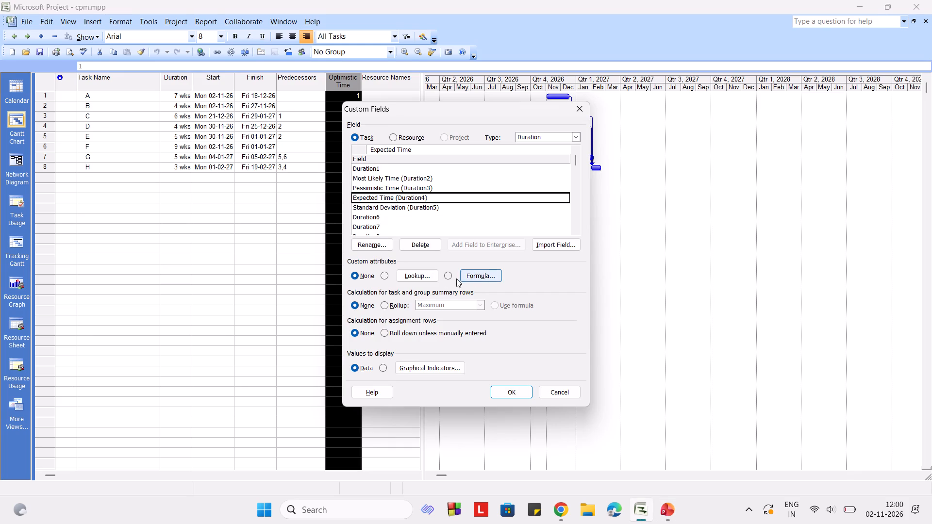
click(448, 278)
click(449, 286)
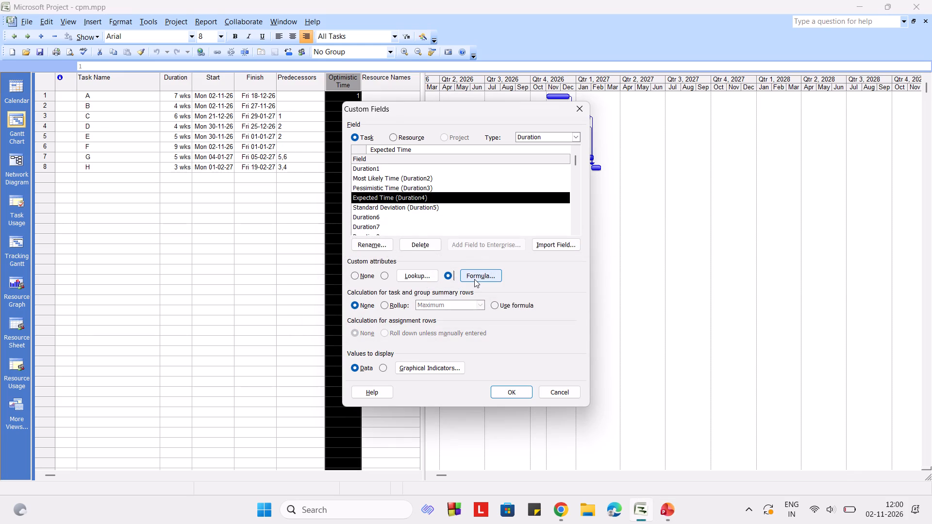
Open the formula editor for Expected Time, check the Step 7 slide, and begin the formula with an opening parenthesis.
click(474, 279)
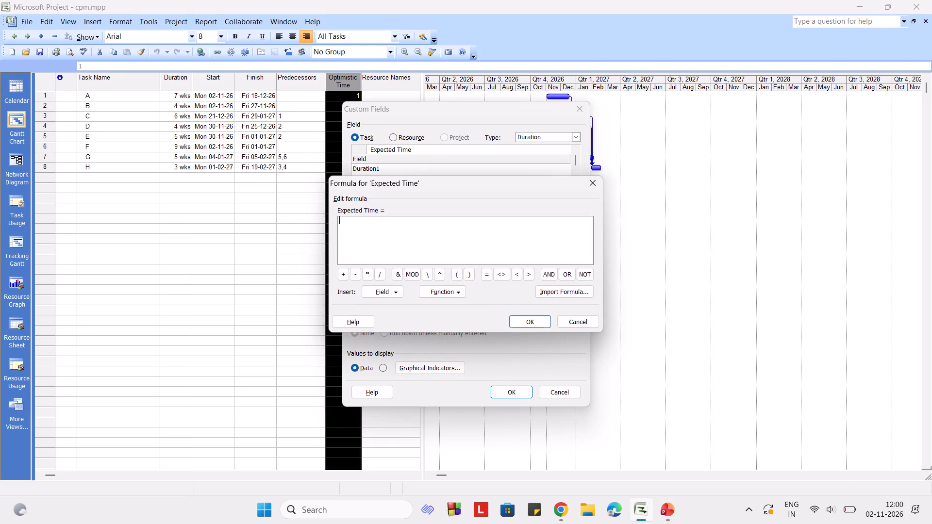
key(alt+Tab)
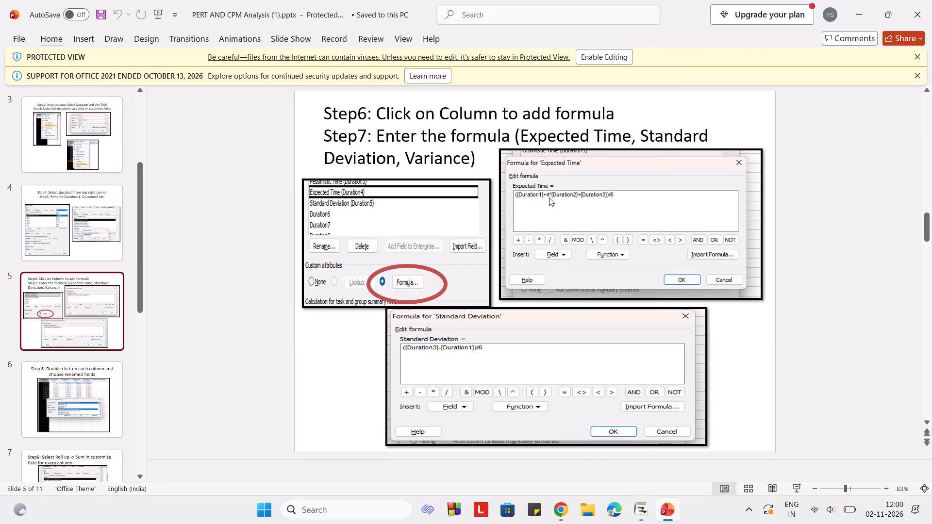
key(alt+Tab)
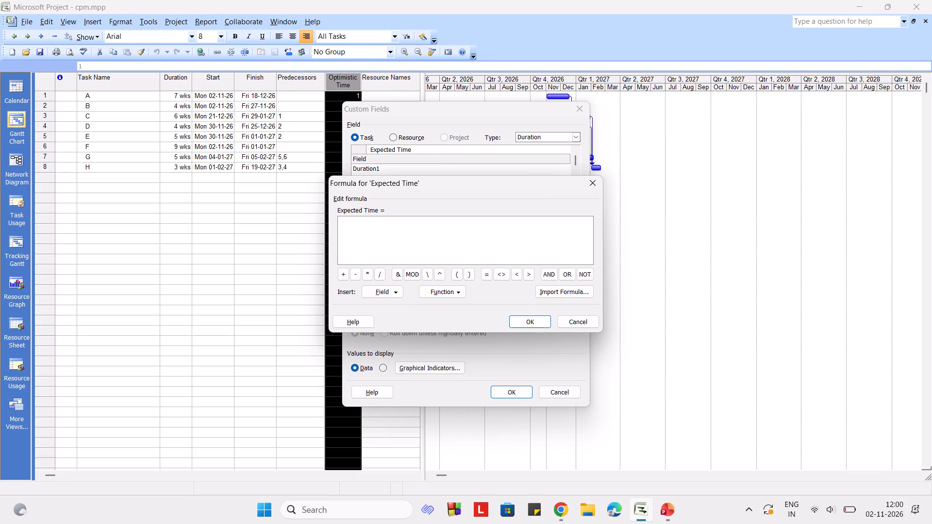
key(shift+parenleft)
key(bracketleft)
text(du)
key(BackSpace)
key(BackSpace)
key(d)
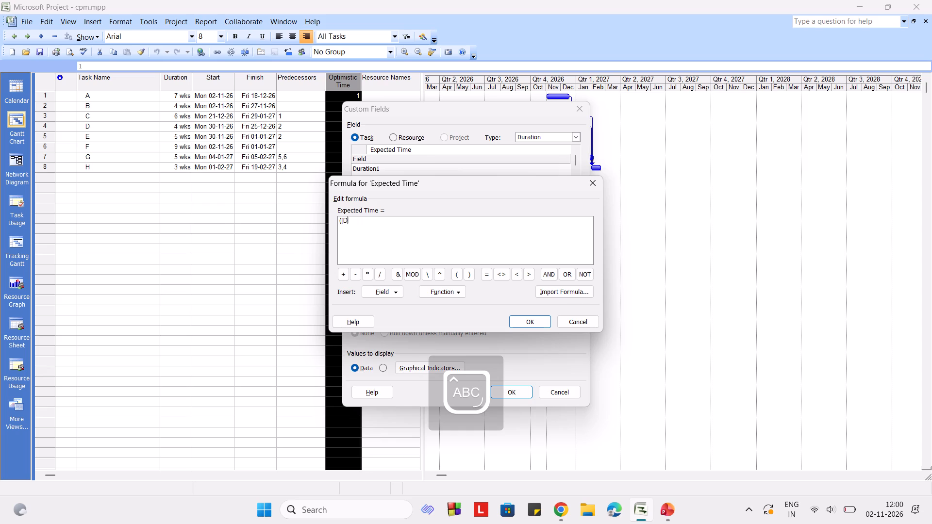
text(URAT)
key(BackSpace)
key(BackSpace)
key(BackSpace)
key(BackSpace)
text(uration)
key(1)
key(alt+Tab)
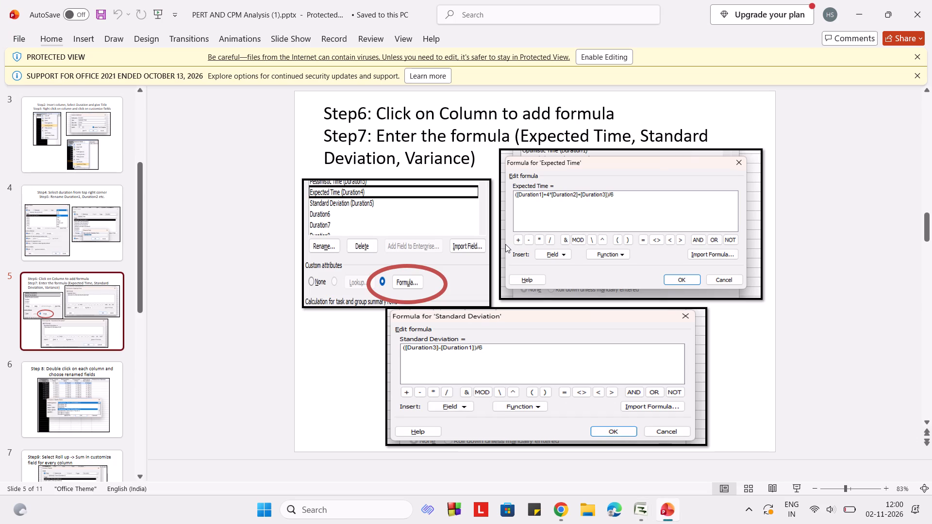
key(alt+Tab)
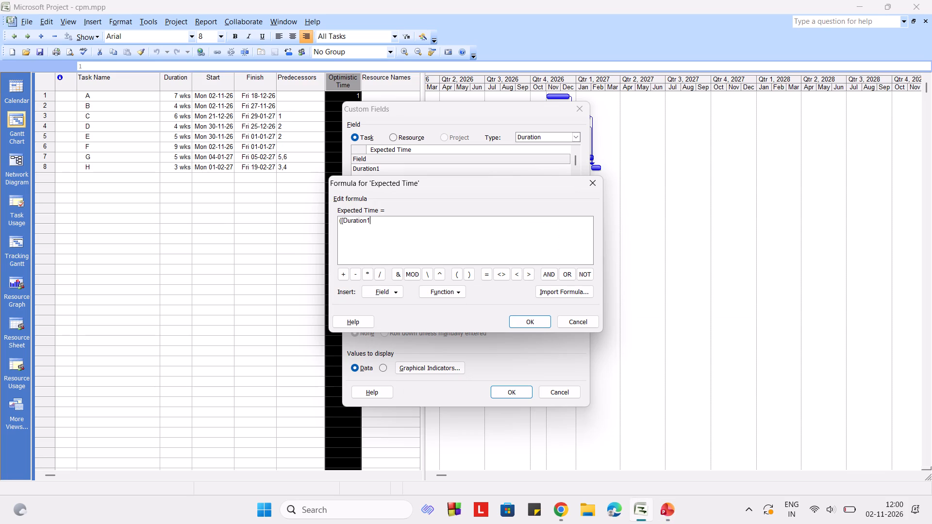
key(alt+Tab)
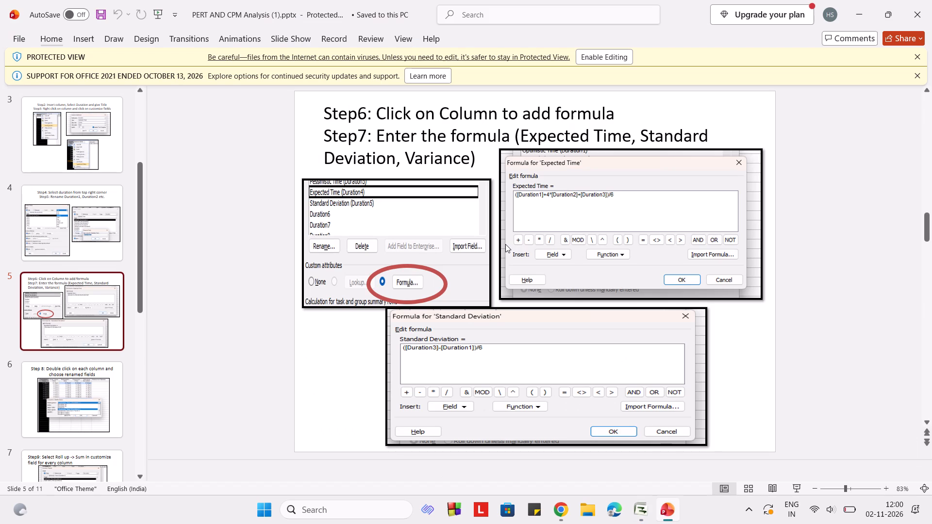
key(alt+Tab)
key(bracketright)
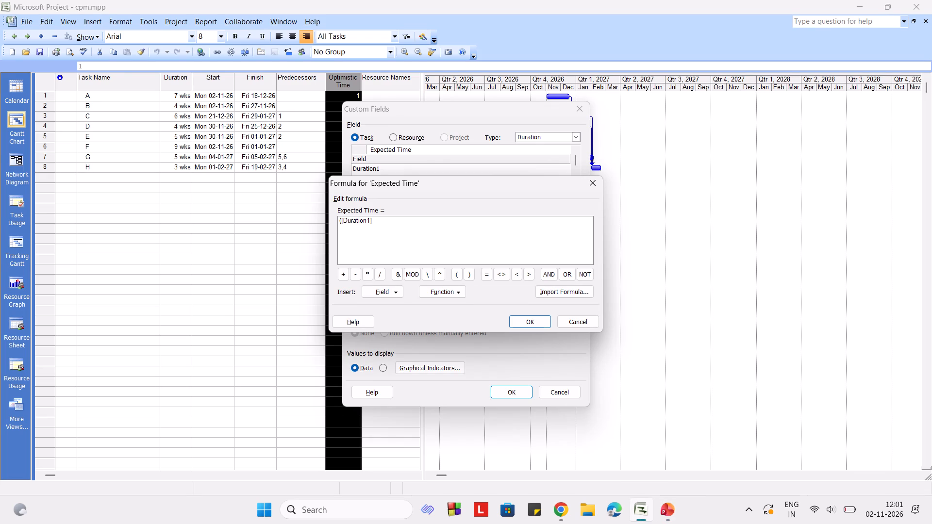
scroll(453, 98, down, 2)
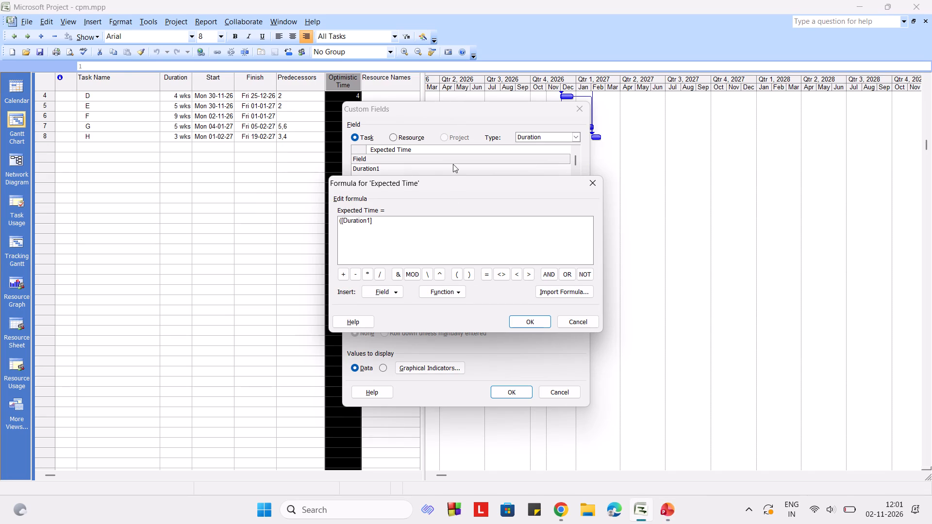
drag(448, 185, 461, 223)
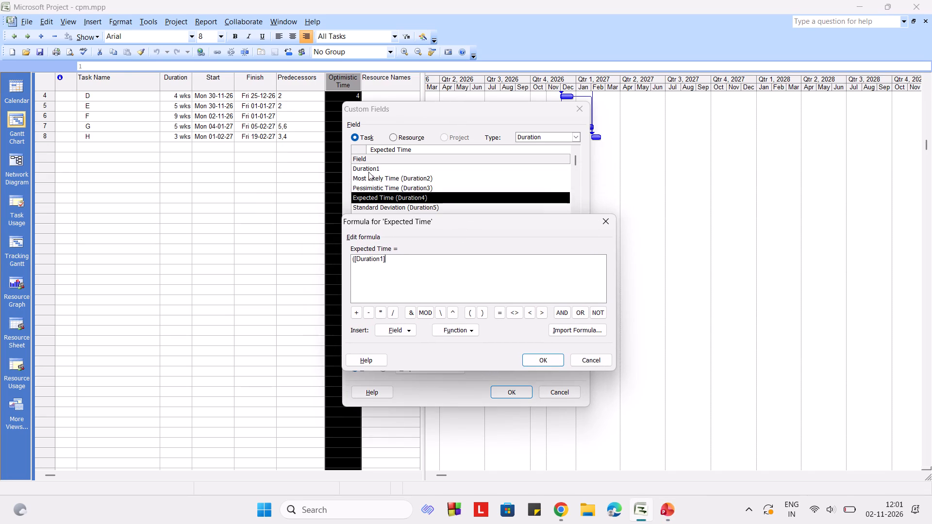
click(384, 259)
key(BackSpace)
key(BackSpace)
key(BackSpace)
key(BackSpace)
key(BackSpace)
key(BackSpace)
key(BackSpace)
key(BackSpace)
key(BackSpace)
Insert the Duration field into the Expected Time formula and edit the text to read ([Duration1].
click(376, 169)
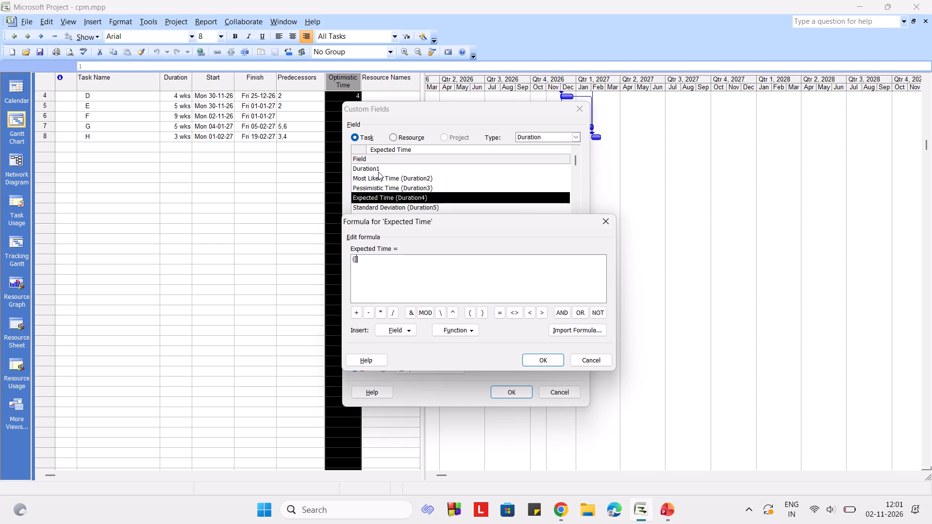
click(379, 171)
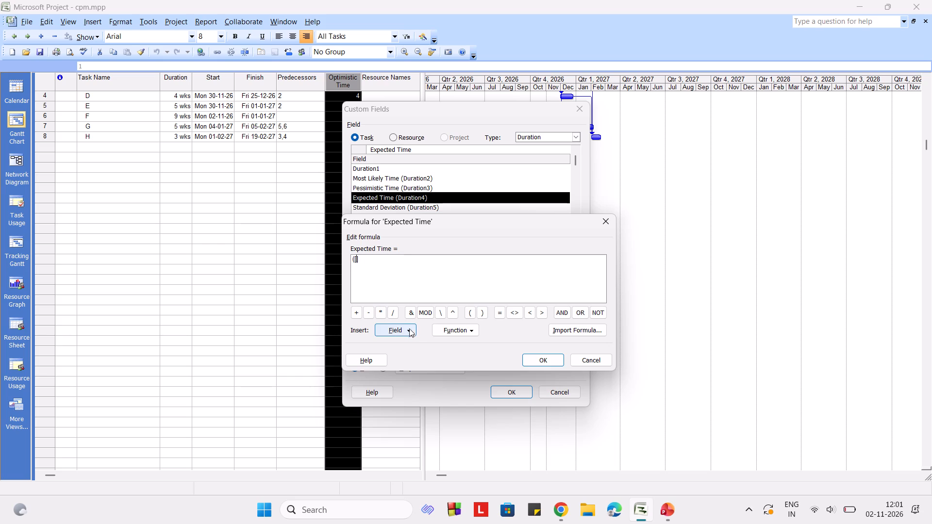
click(411, 327)
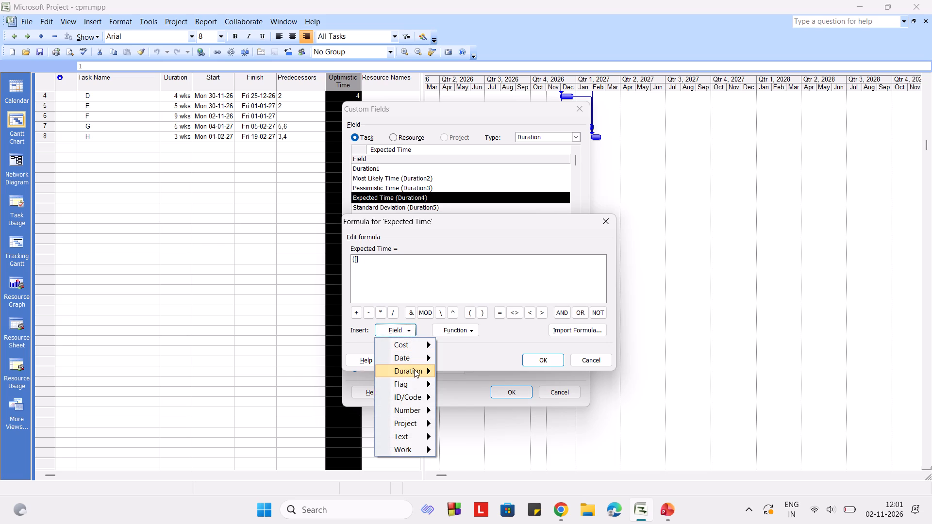
click(414, 369)
click(494, 366)
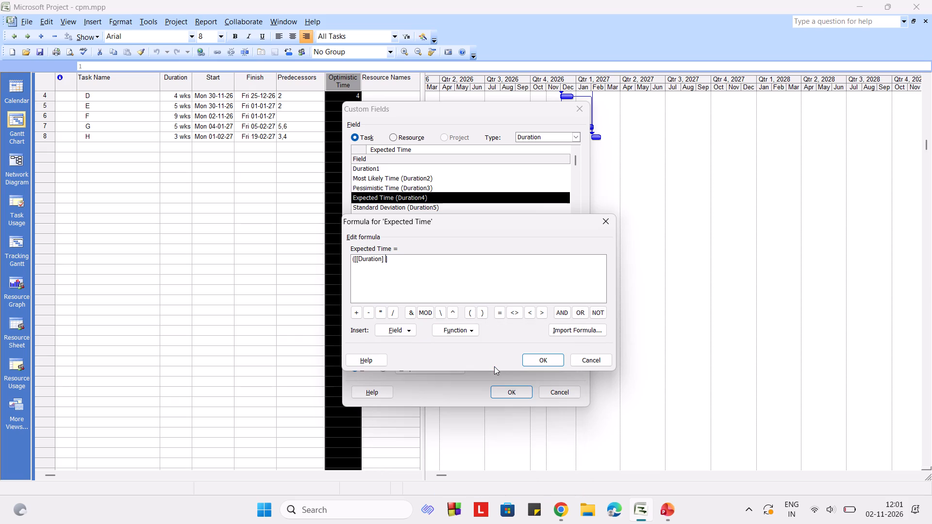
click(394, 262)
key(BackSpace)
key(BackSpace)
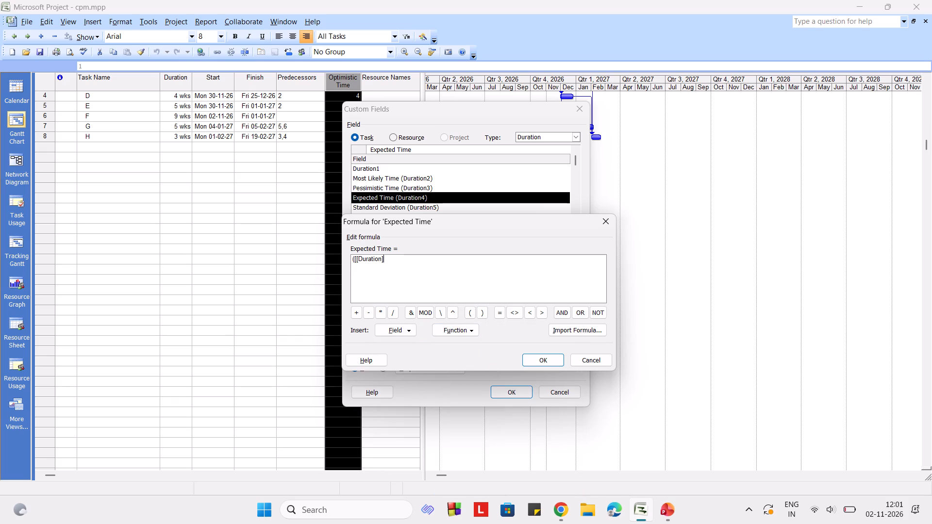
click(359, 259)
key(BackSpace)
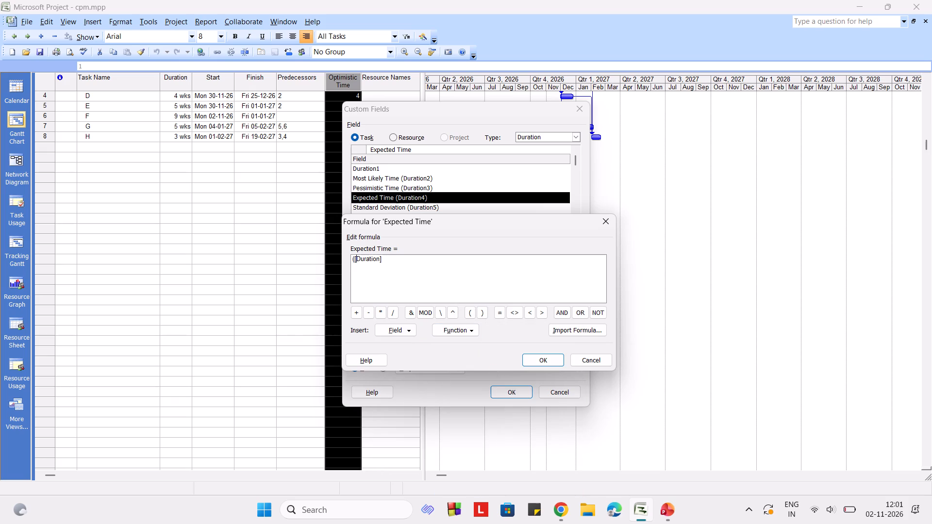
click(379, 262)
key(1)
click(397, 262)
Extend the Expected Time formula with +4*[Most Likely Time], using the custom Duration2 field and following the Step 7 slide.
key(alt+Tab)
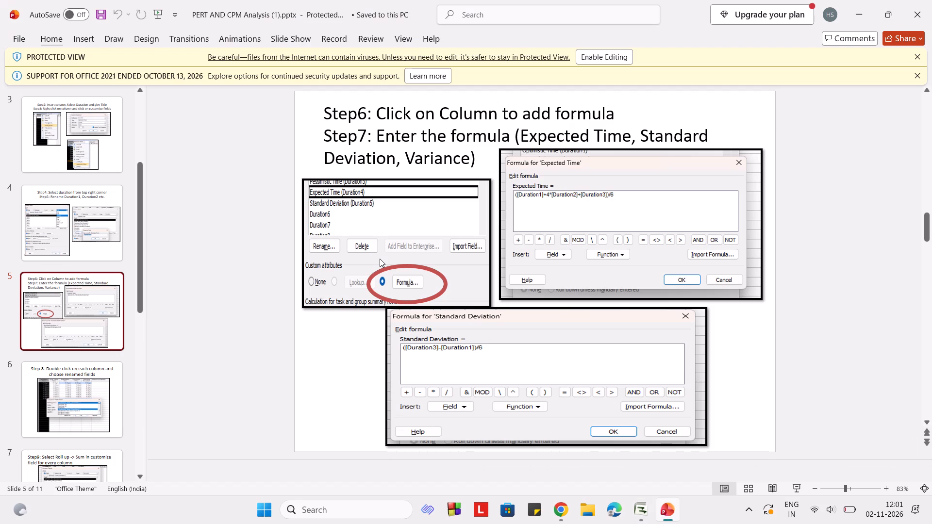
key(alt+Tab)
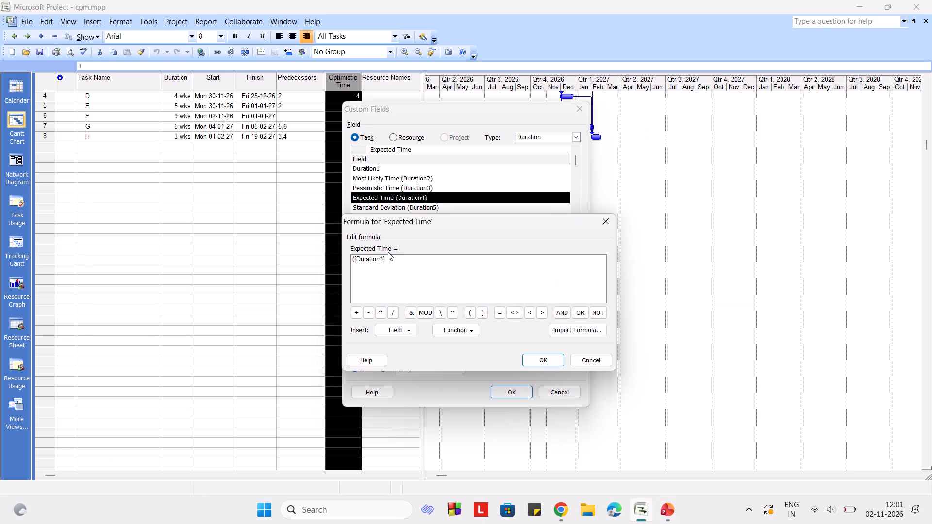
key(plus)
key(4)
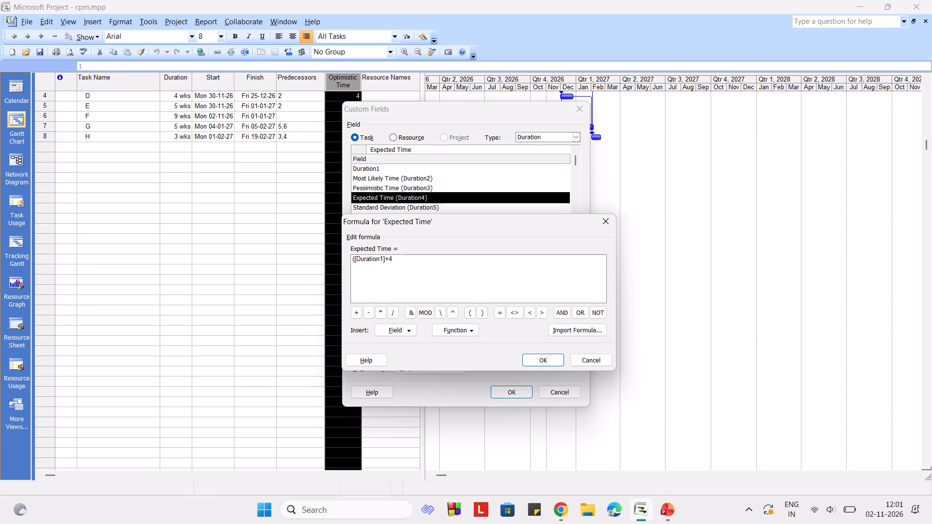
key(asterisk)
click(403, 335)
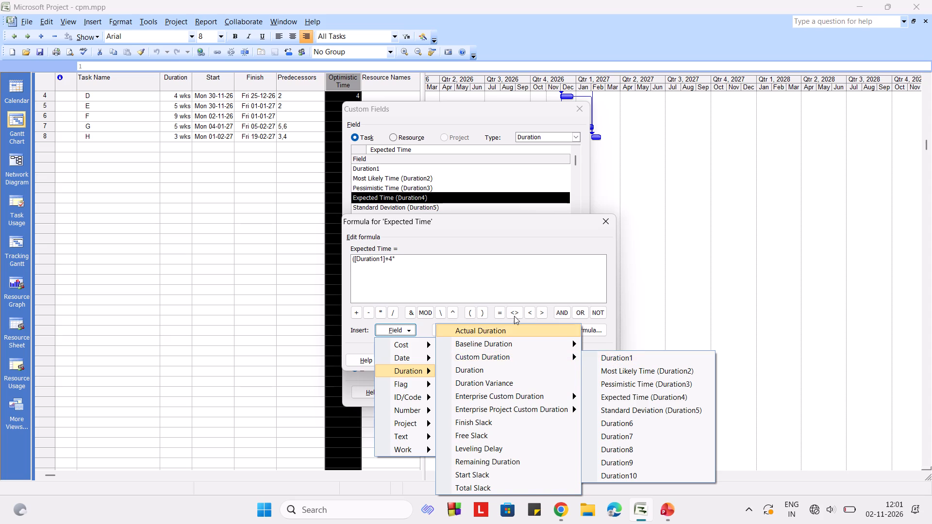
click(604, 371)
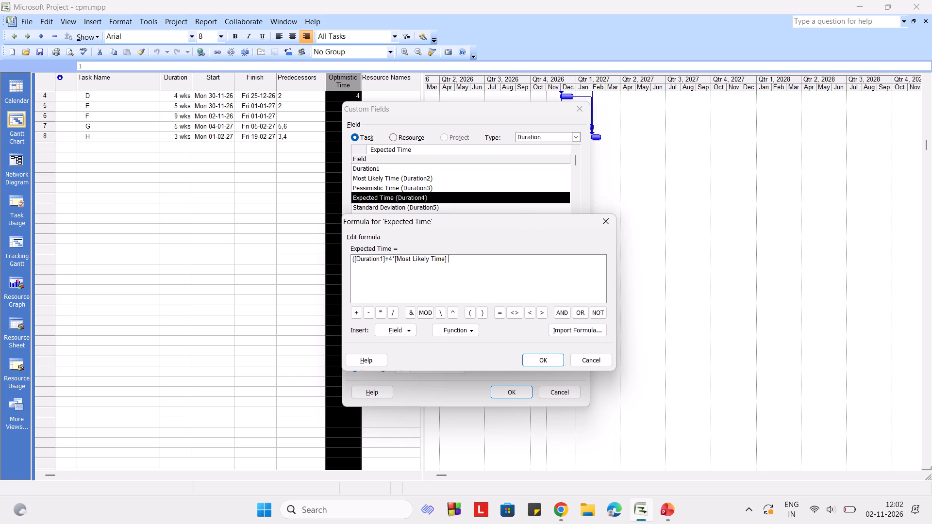
Add +[Pessimistic Time] to the Expected Time formula, using the custom Duration3 field.
key(plus)
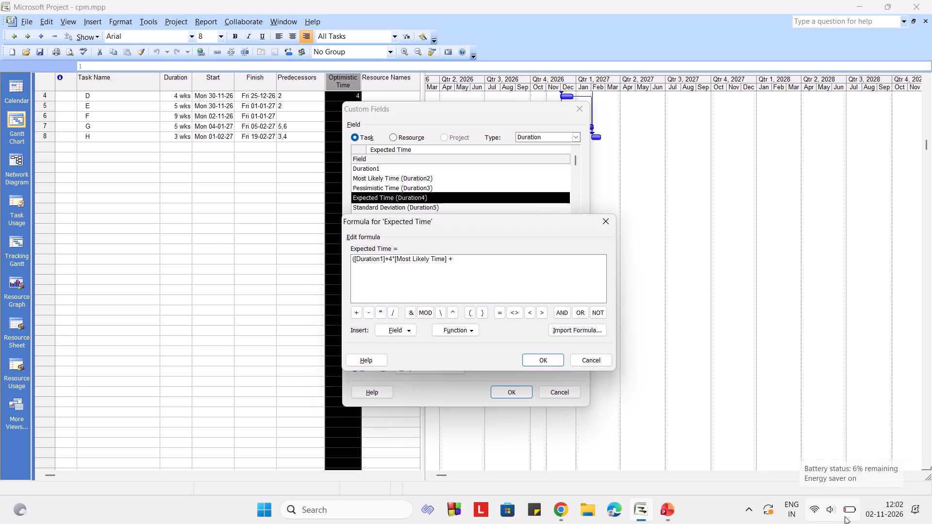
click(410, 329)
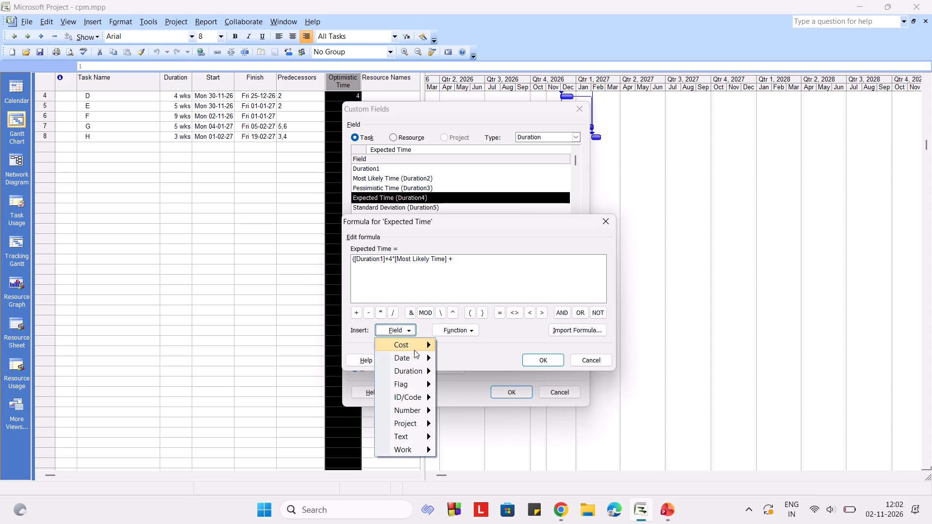
click(419, 370)
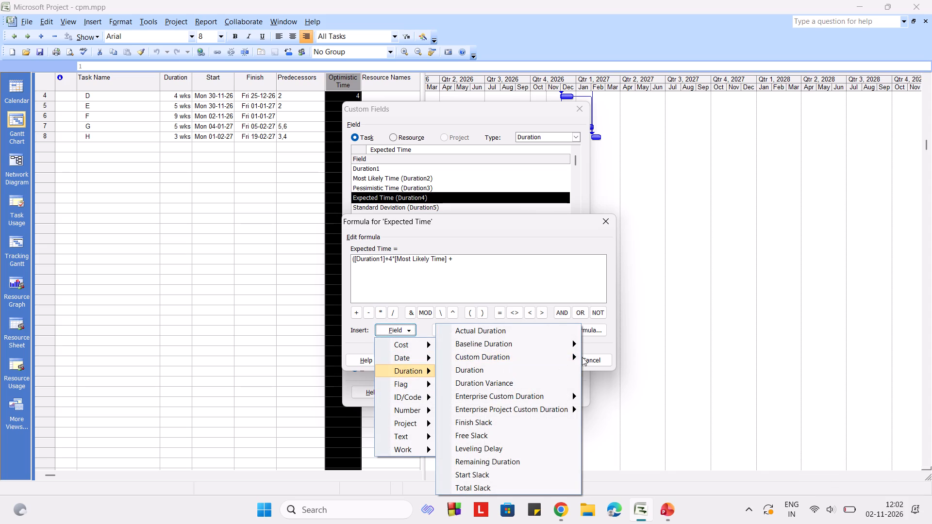
click(574, 356)
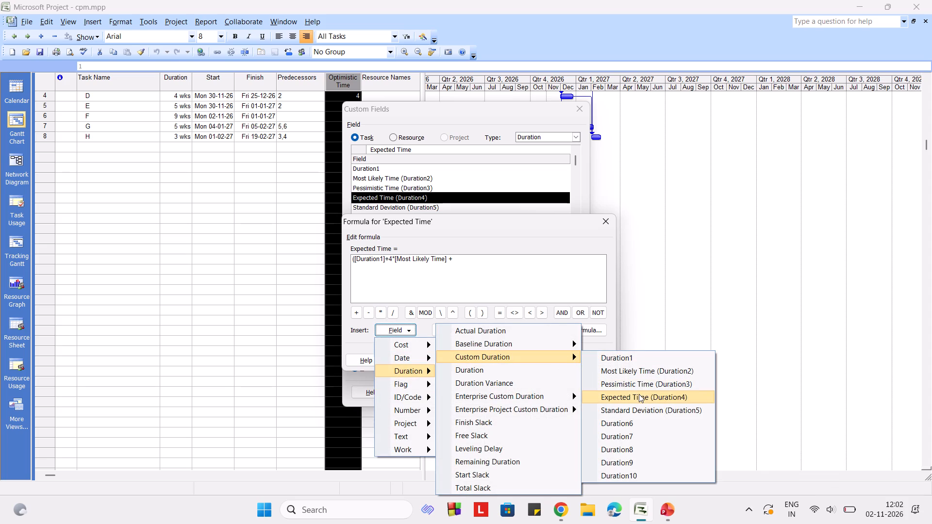
click(634, 380)
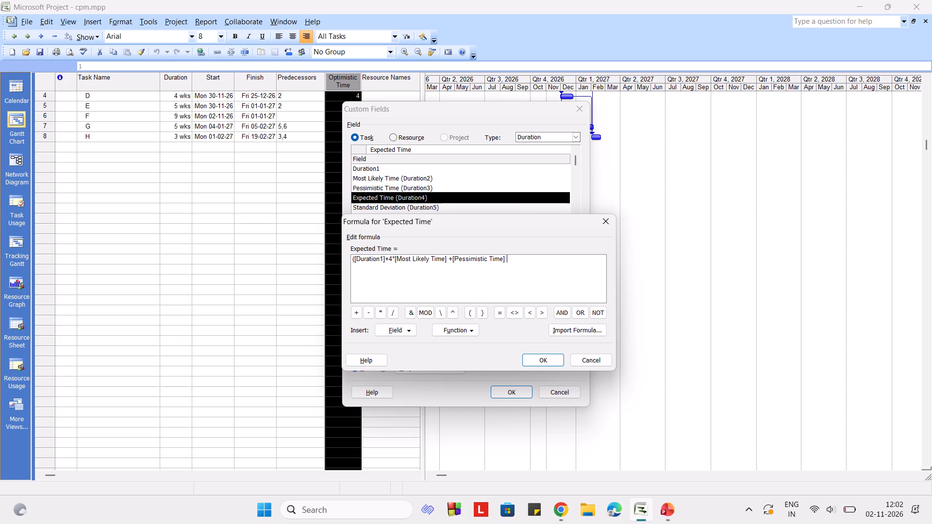
Complete the Expected Time formula by closing the parenthesis and dividing the sum by 6.
text()/)
key(6)
Replace the hand-edited [Duration1] in the Expected Time formula with the inserted custom Duration1 field, and apply the formula over the field's existing data.
click(383, 257)
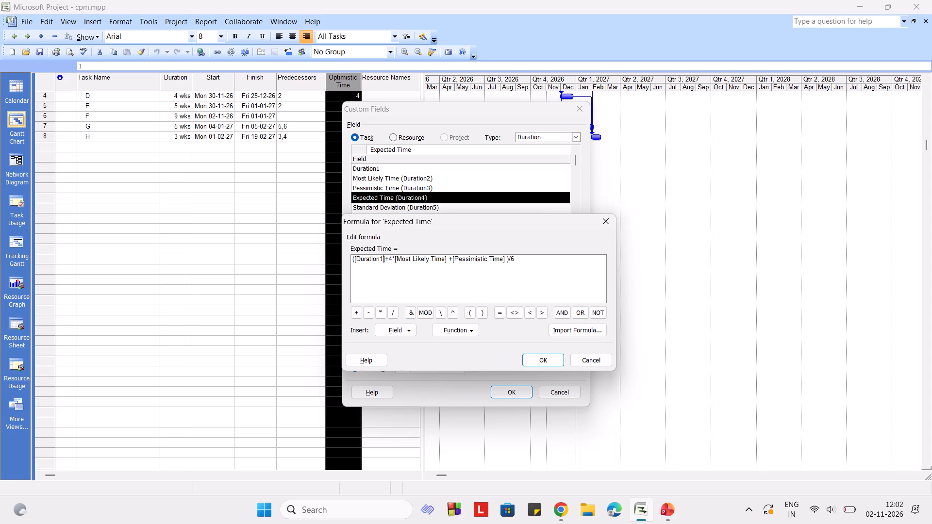
click(384, 262)
key(BackSpace)
key(BackSpace)
key(BackSpace)
key(BackSpace)
key(BackSpace)
key(BackSpace)
key(BackSpace)
key(BackSpace)
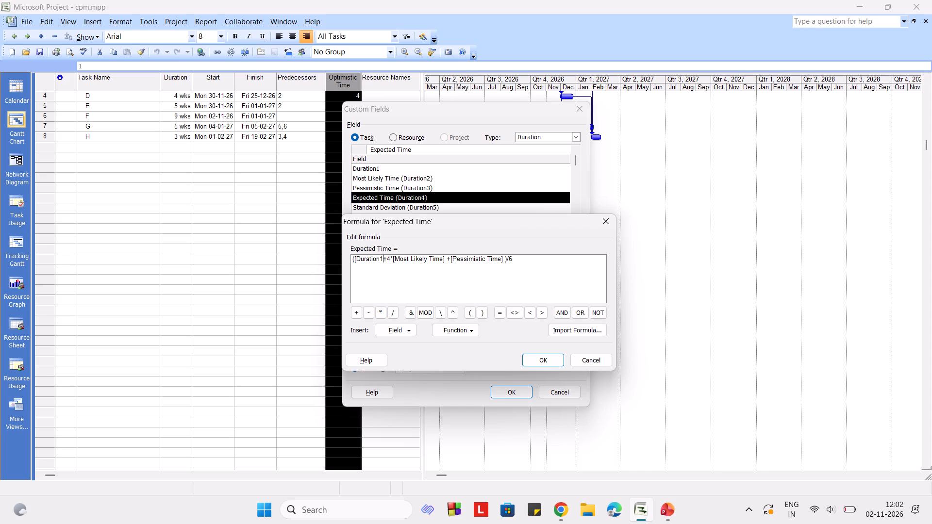
key(BackSpace)
key(BackSpace)
key(BackSpace)
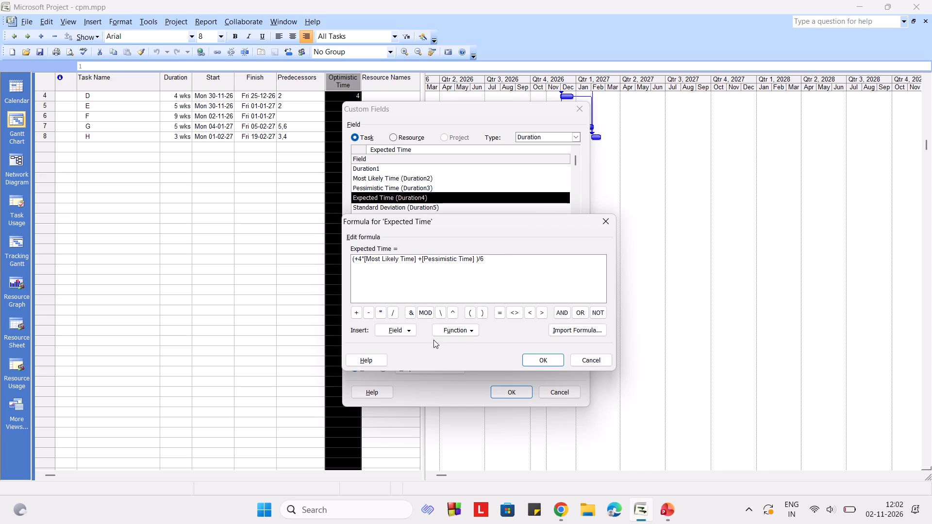
click(408, 331)
click(423, 367)
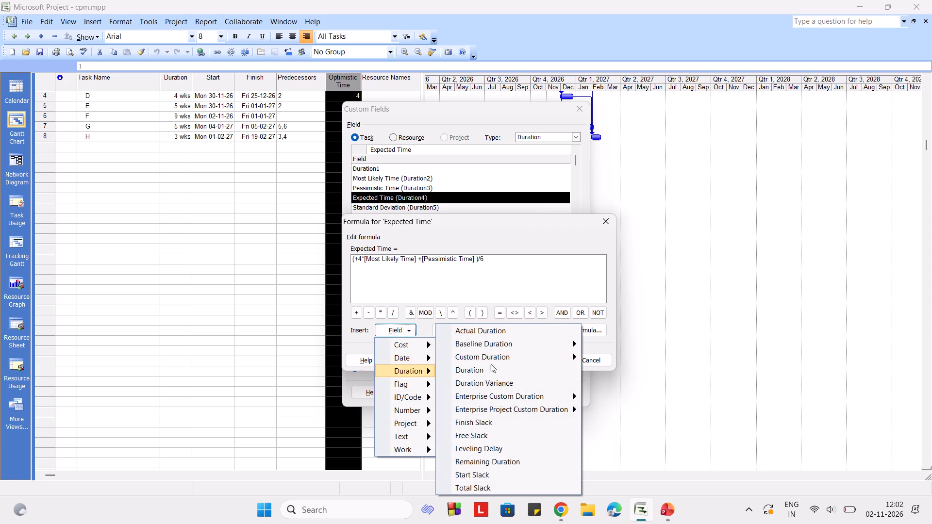
click(570, 357)
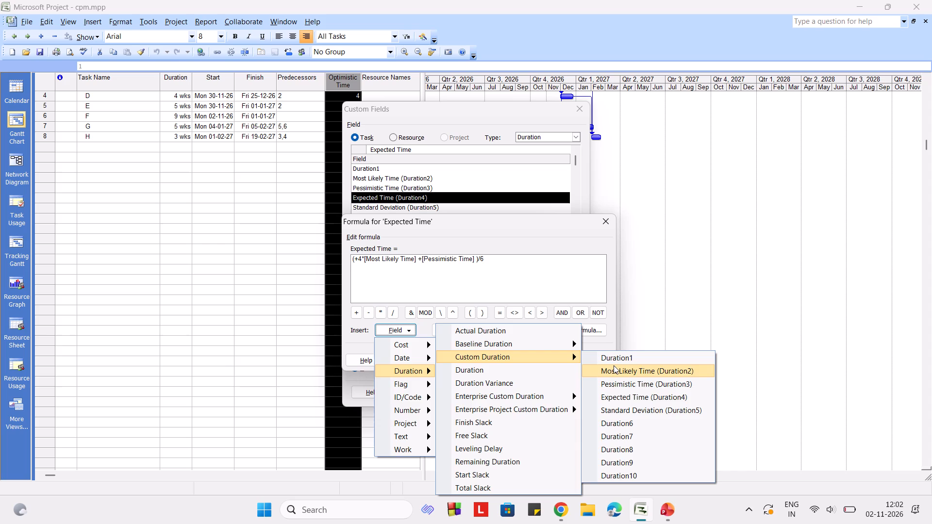
click(612, 357)
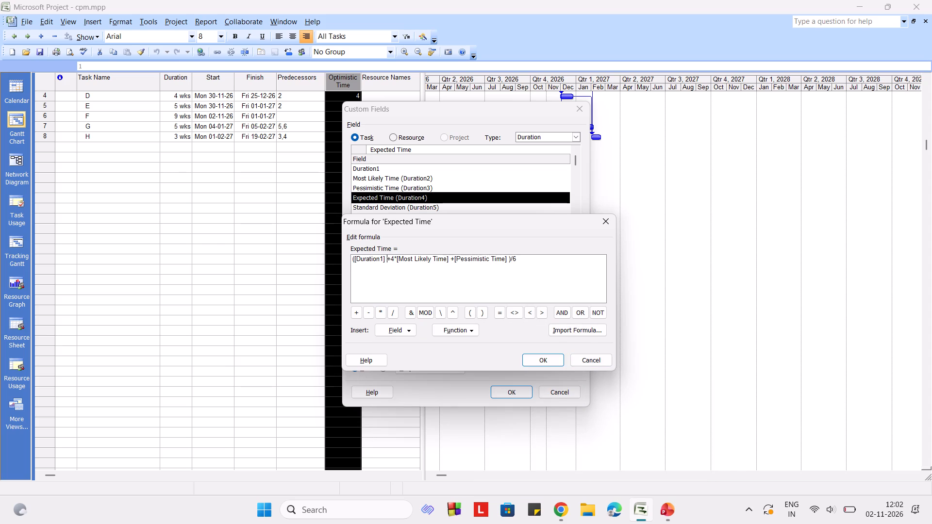
click(524, 262)
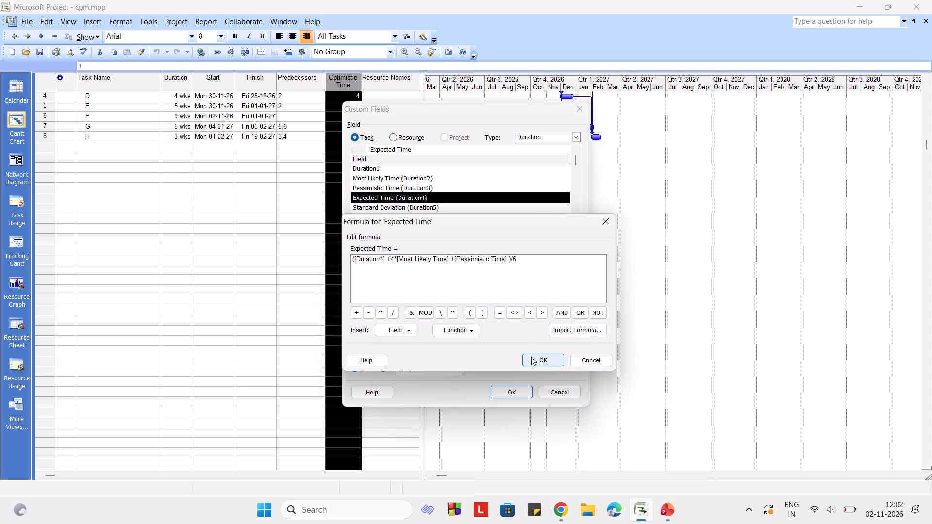
click(531, 357)
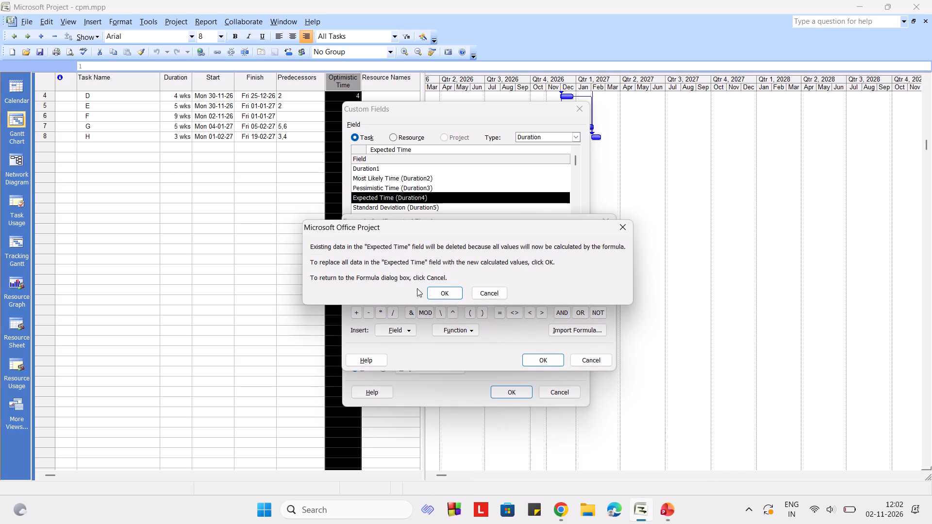
click(442, 287)
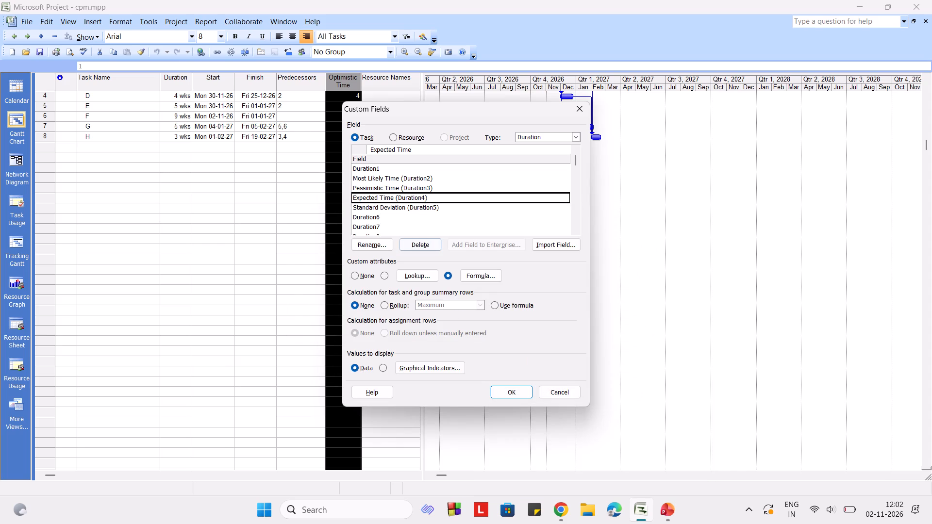
click(509, 390)
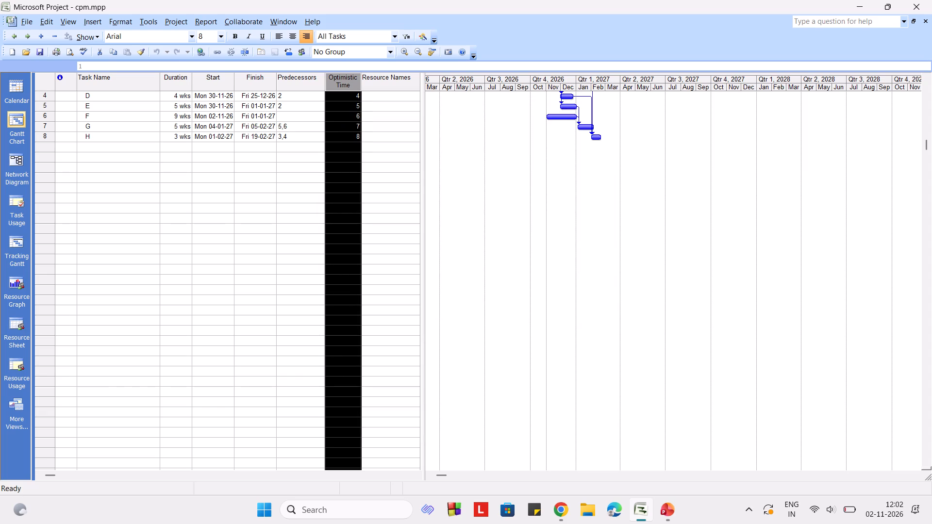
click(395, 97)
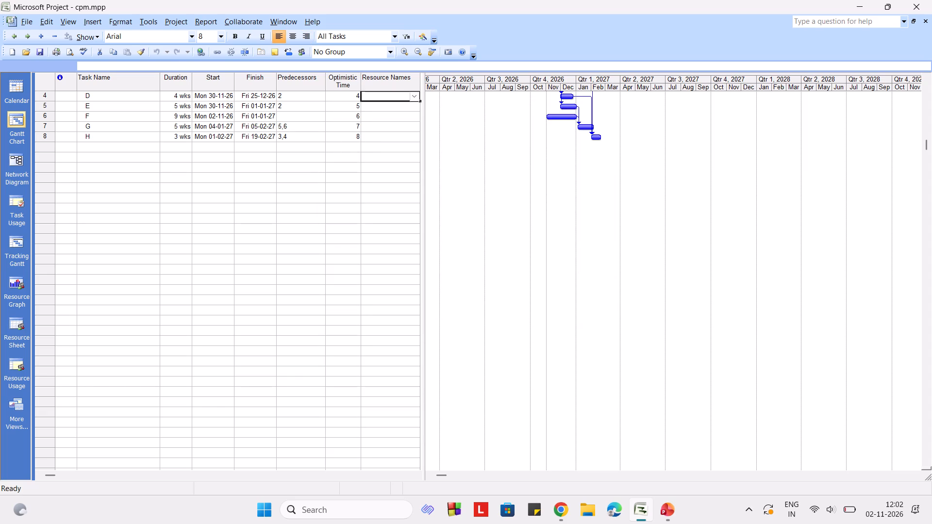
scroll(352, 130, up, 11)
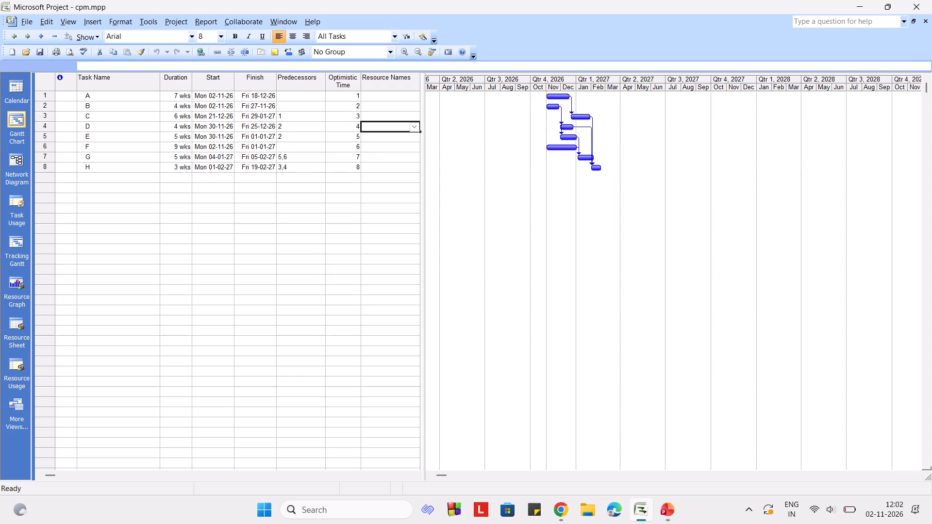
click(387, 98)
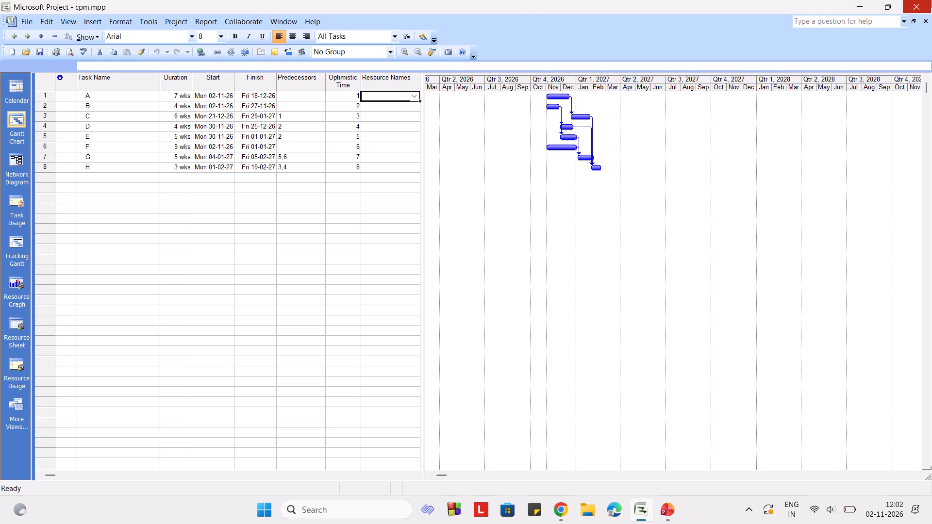
Minimise the project, presentation and browser windows to show the desktop.
click(857, 5)
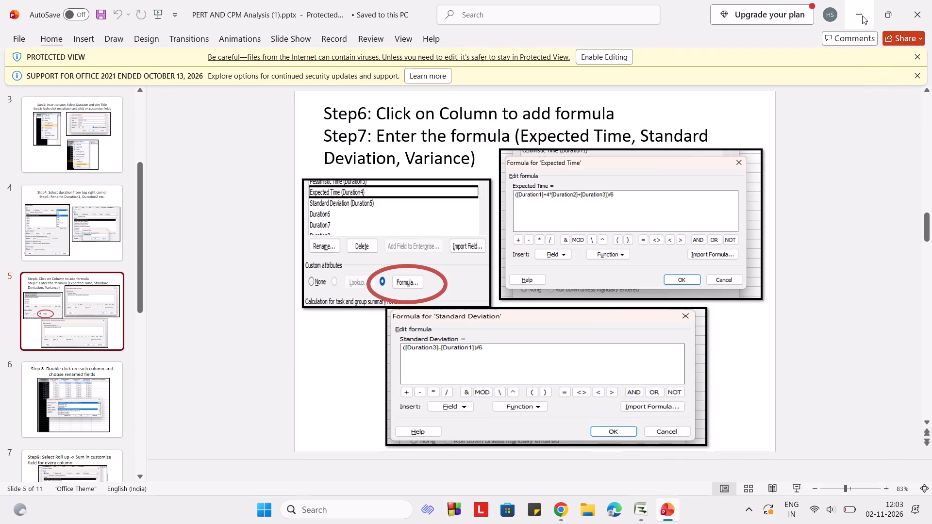
click(862, 16)
click(862, 16)
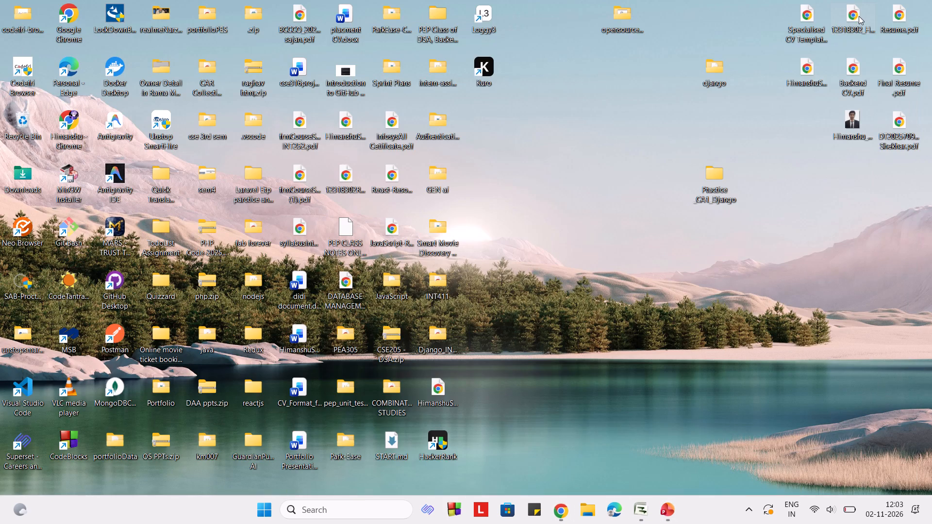